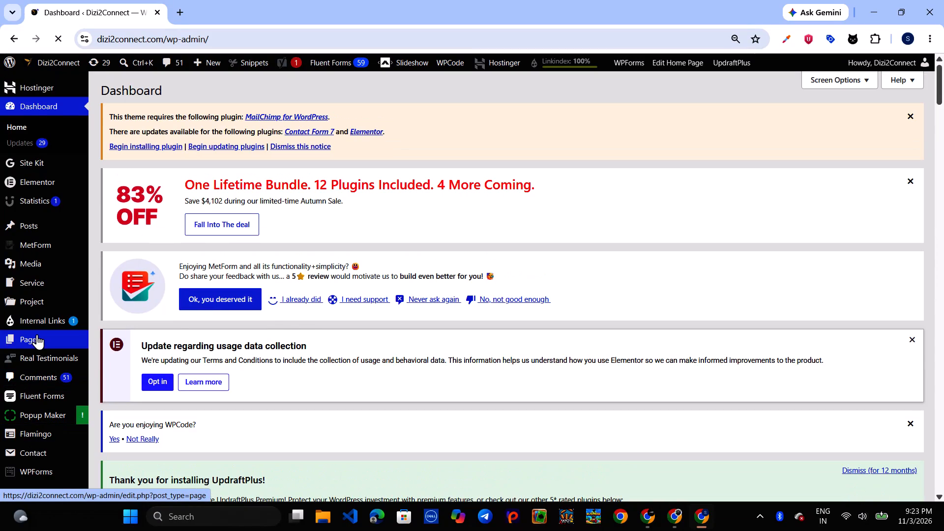
# Open the published SEO Company in Connaught Place page from the site's page list in a new tab.
pyautogui.click(37, 334)
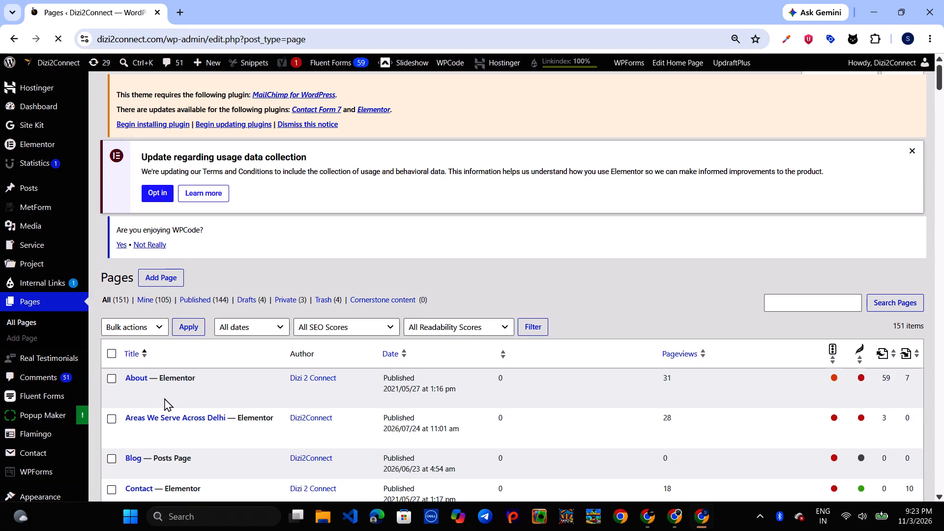
pyautogui.scroll(-4, 181, 447)
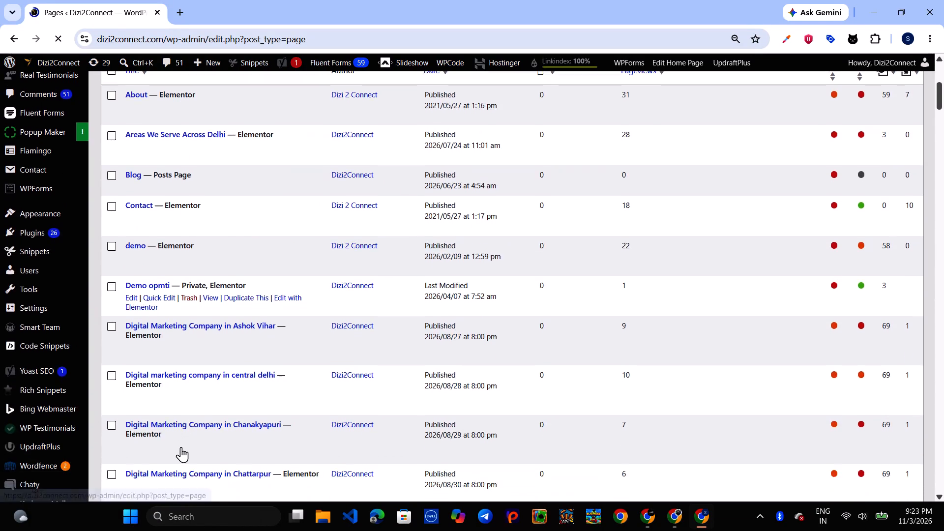
pyautogui.scroll(-11, 181, 447)
pyautogui.scroll(1, 181, 447)
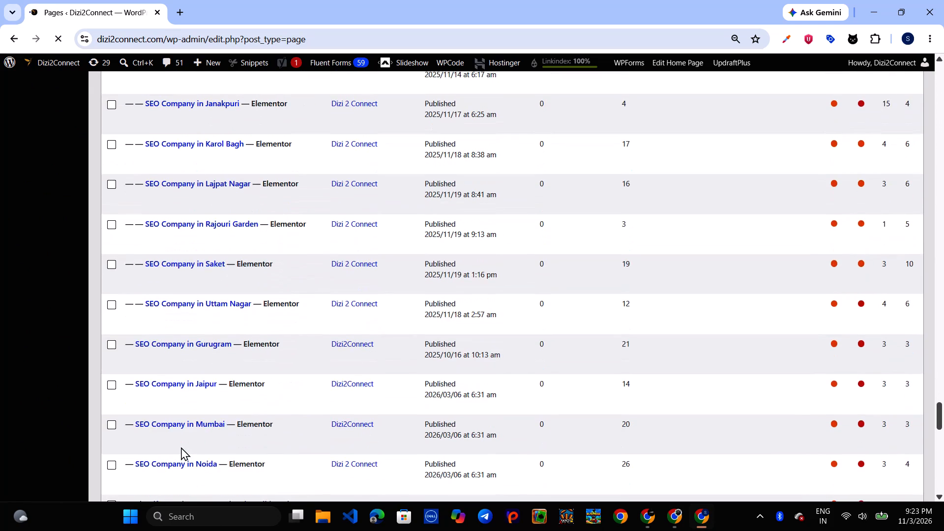
pyautogui.scroll(1, 181, 447)
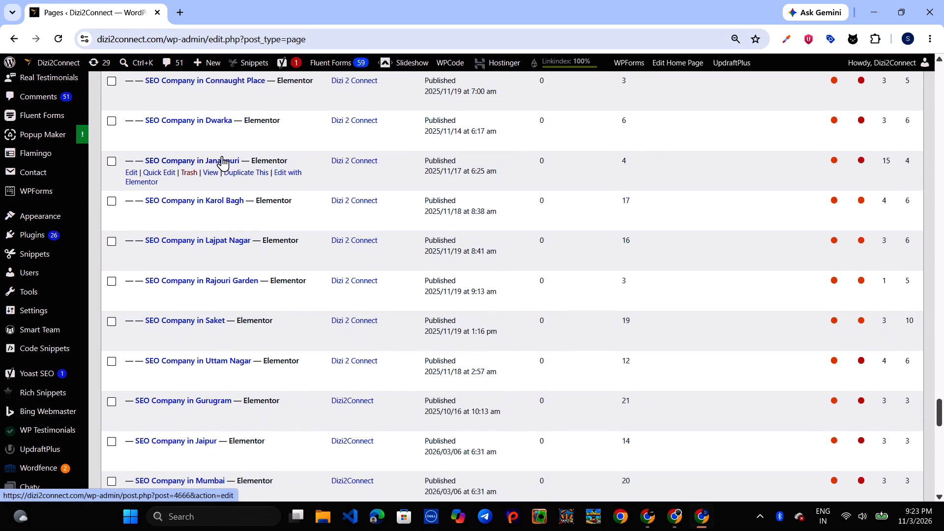
pyautogui.scroll(2, 222, 156)
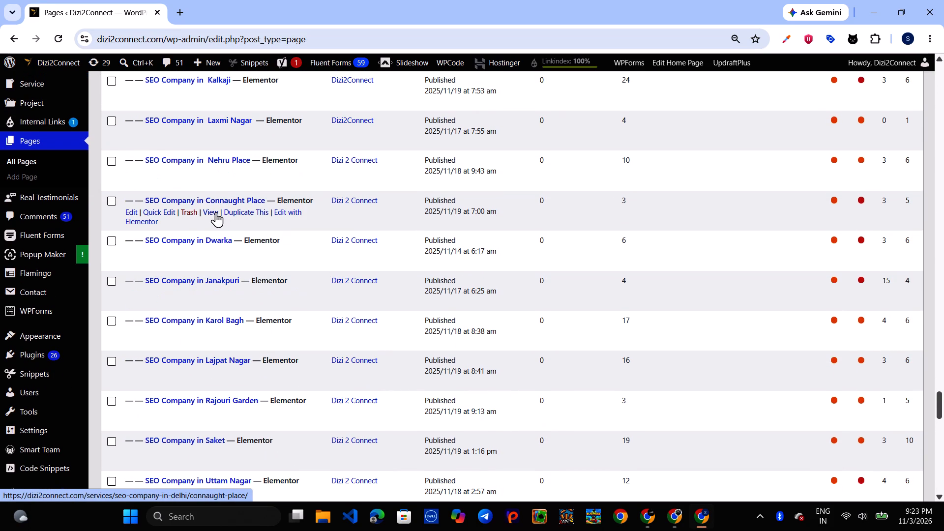
pyautogui.rightClick(216, 212)
pyautogui.click(256, 228)
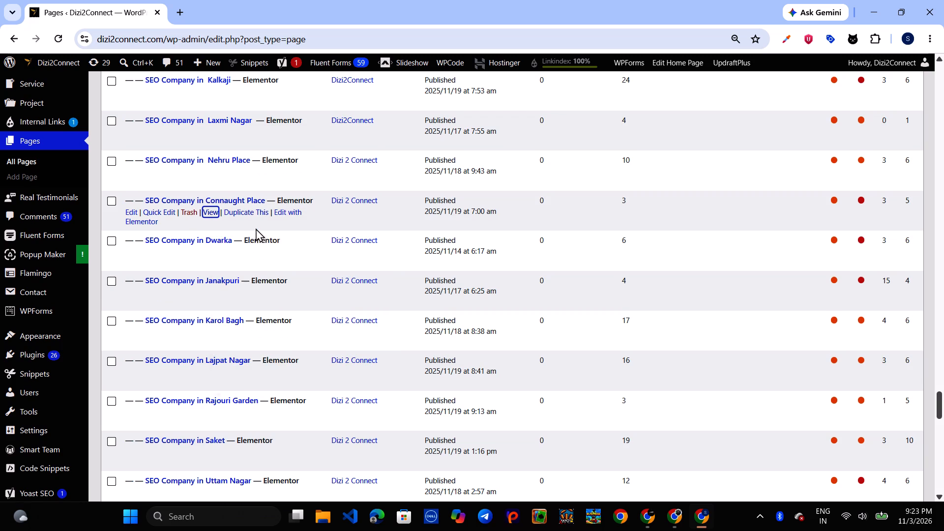
pyautogui.click(234, 0)
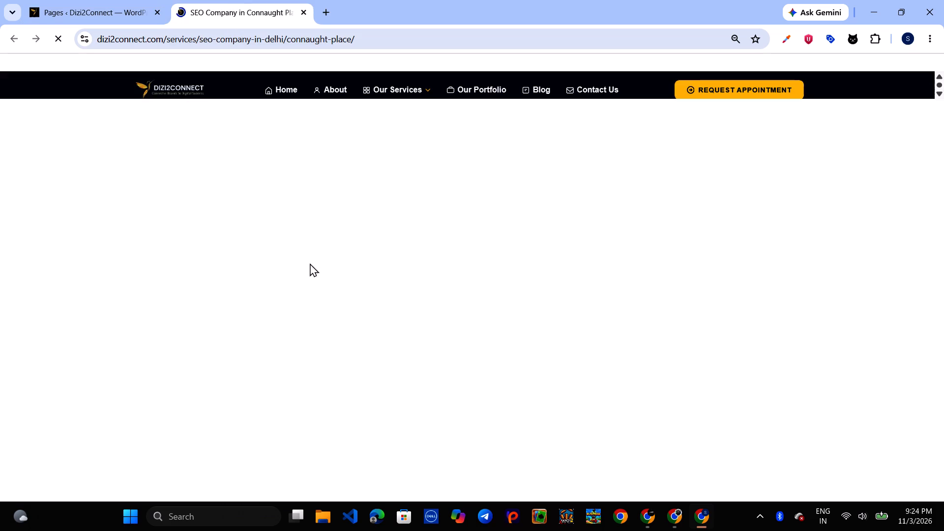
# Look through the live Connaught Place page and open it for editing with Elementor.
pyautogui.scroll(-9, 375, 334)
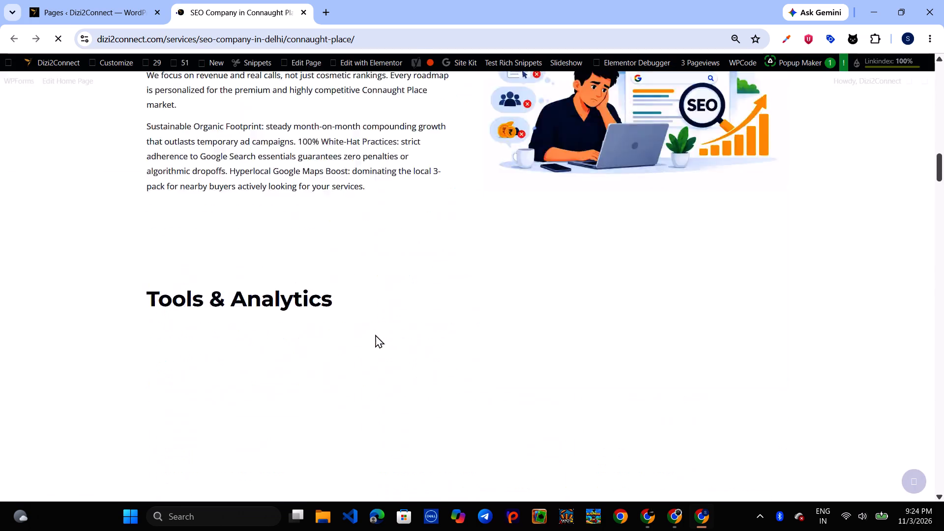
pyautogui.scroll(-5, 375, 334)
pyautogui.scroll(4, 375, 334)
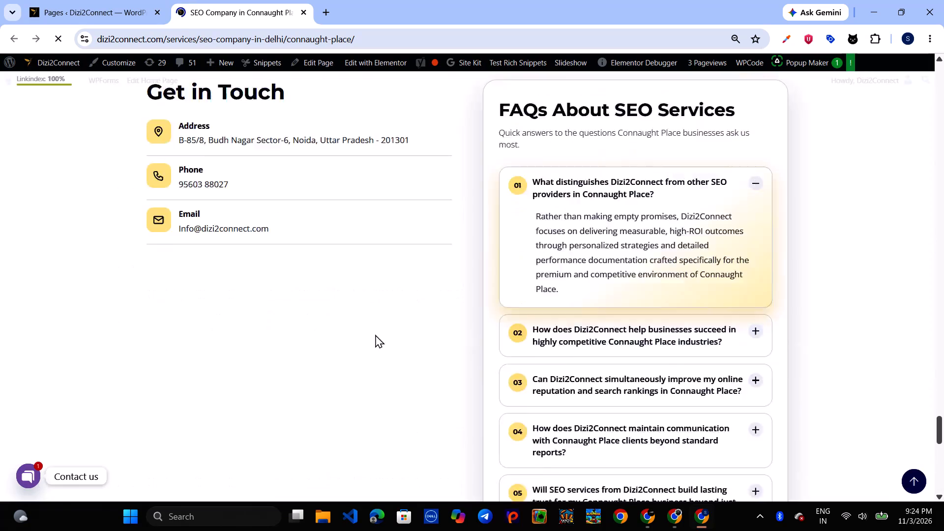
pyautogui.scroll(5, 375, 334)
pyautogui.click(361, 59)
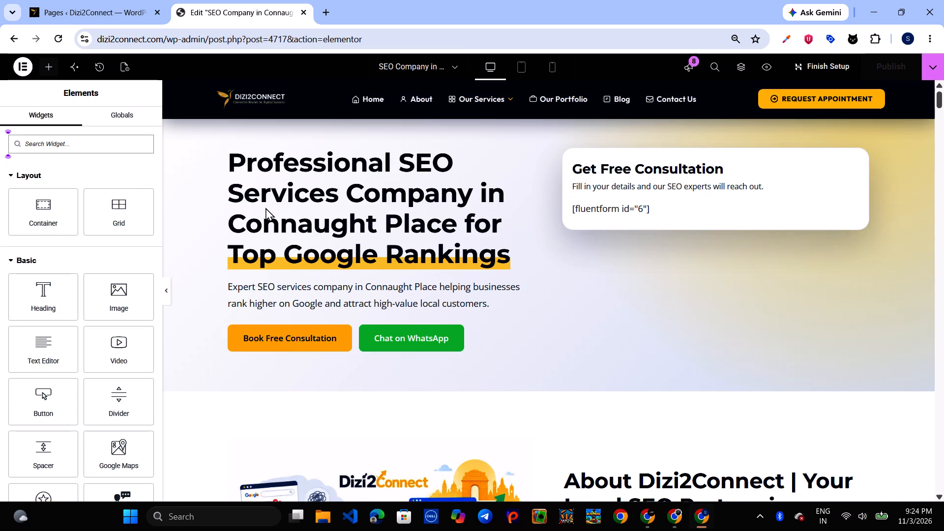
pyautogui.click(565, 271)
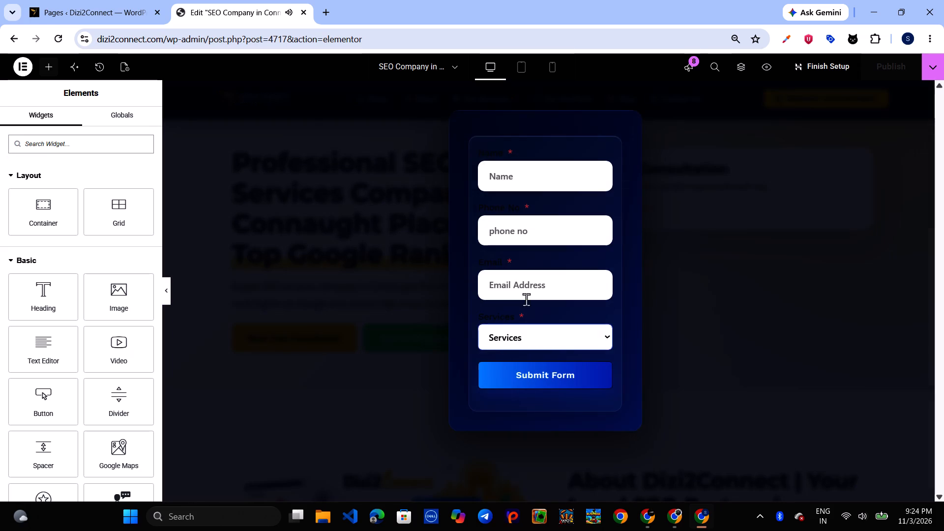
pyautogui.click(629, 149)
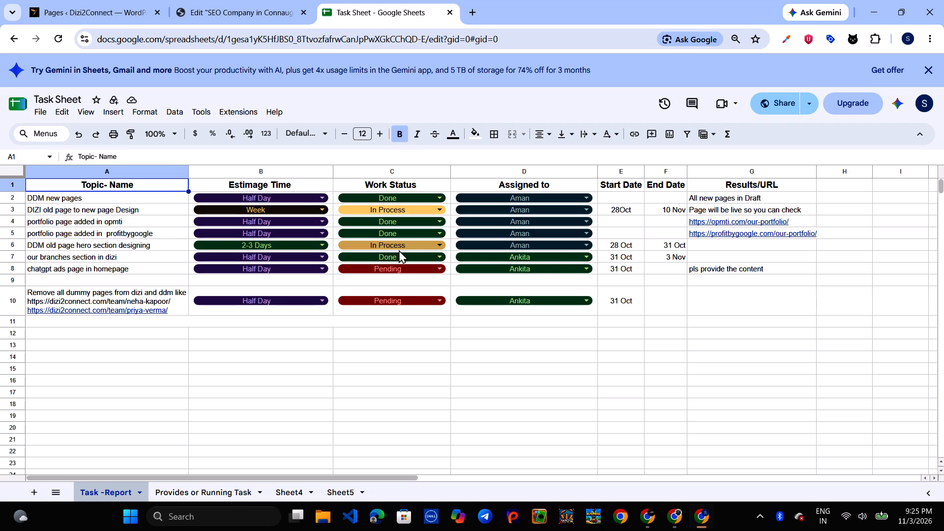
# Set the work status of the "DDM old page hero section designing" task to Done.
pyautogui.click(415, 244)
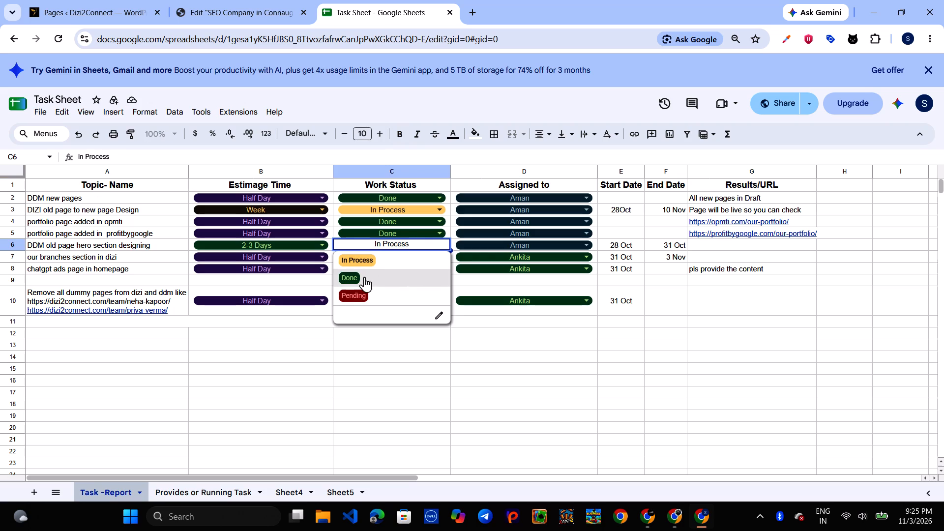
pyautogui.click(364, 277)
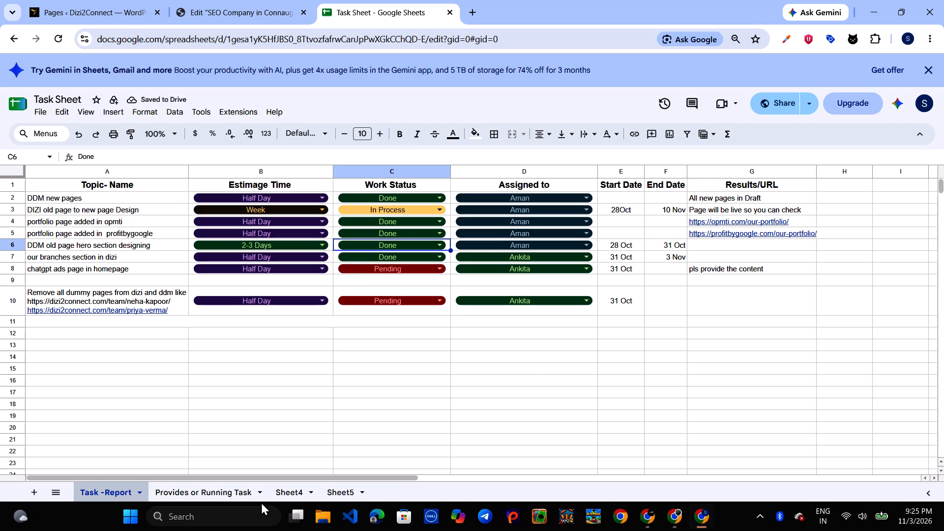
# Rename Sheet4 as "My Work Status".
pyautogui.click(290, 489)
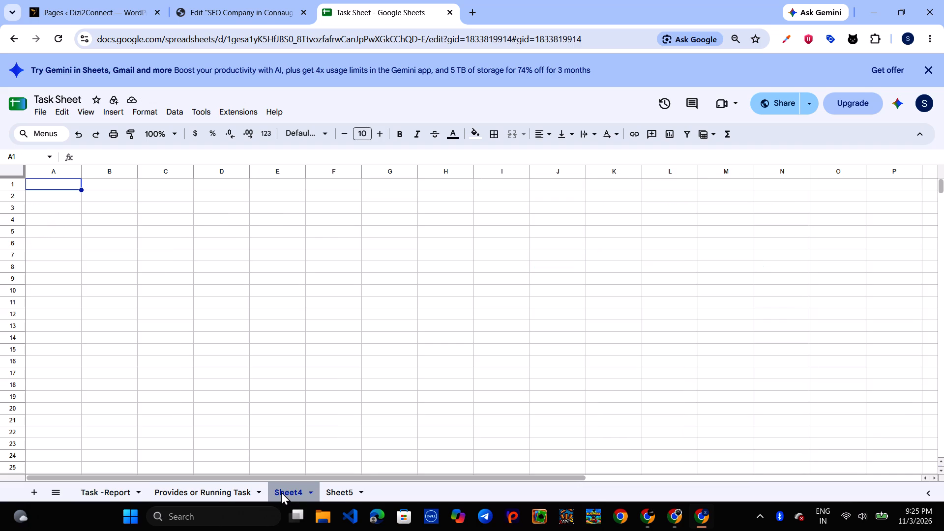
pyautogui.tripleClick(281, 492)
pyautogui.click(281, 492)
pyautogui.hotkey('shift', 'm')
pyautogui.press('y')
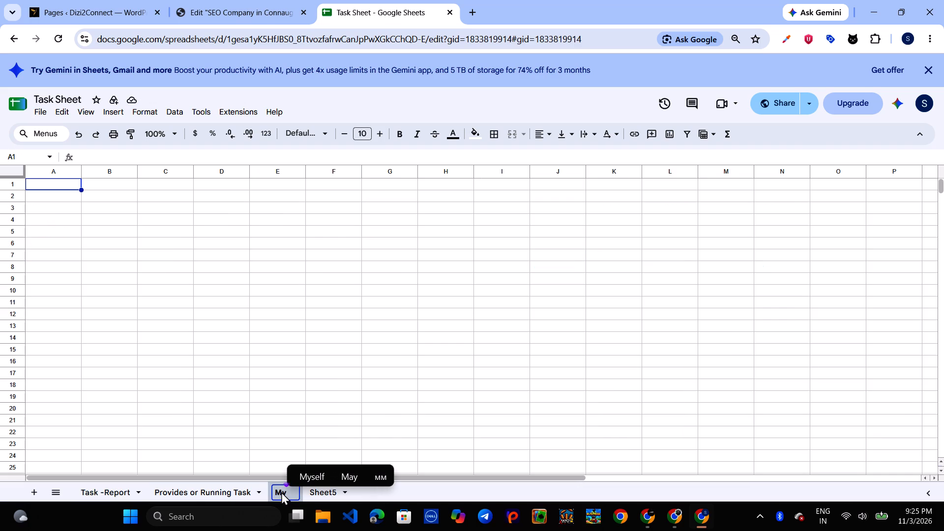
pyautogui.press('space')
pyautogui.hotkey('shift', 't')
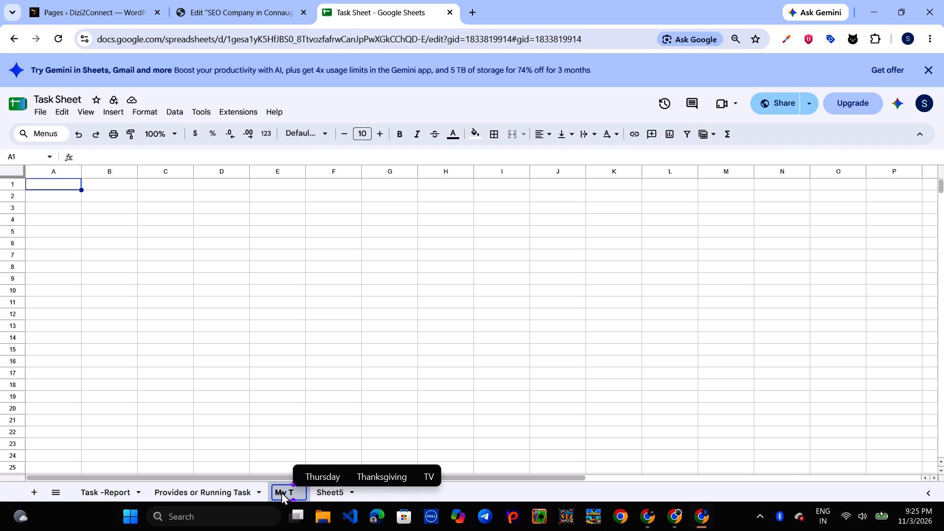
pyautogui.write('ast')
pyautogui.press('BackSpace')
pyautogui.press('k')
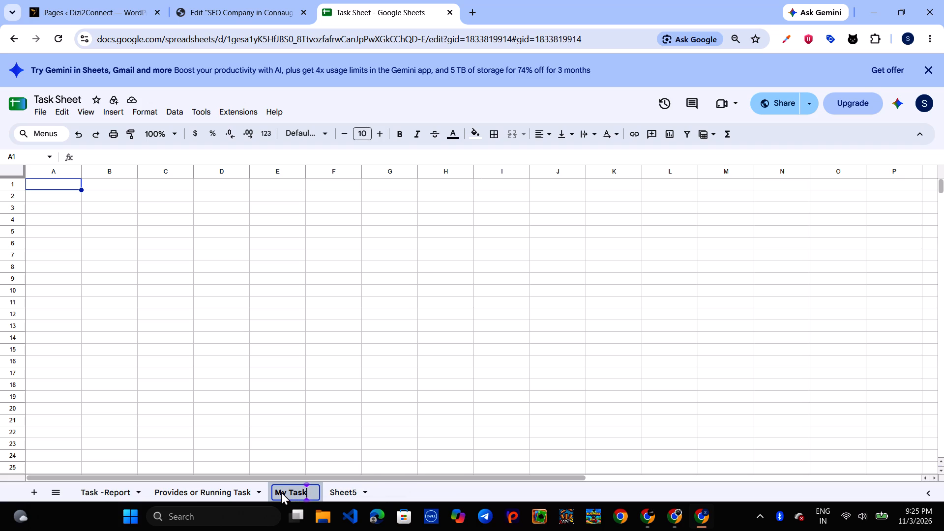
pyautogui.press('BackSpace')
pyautogui.press('BackSpace')
pyautogui.press('BackSpace')
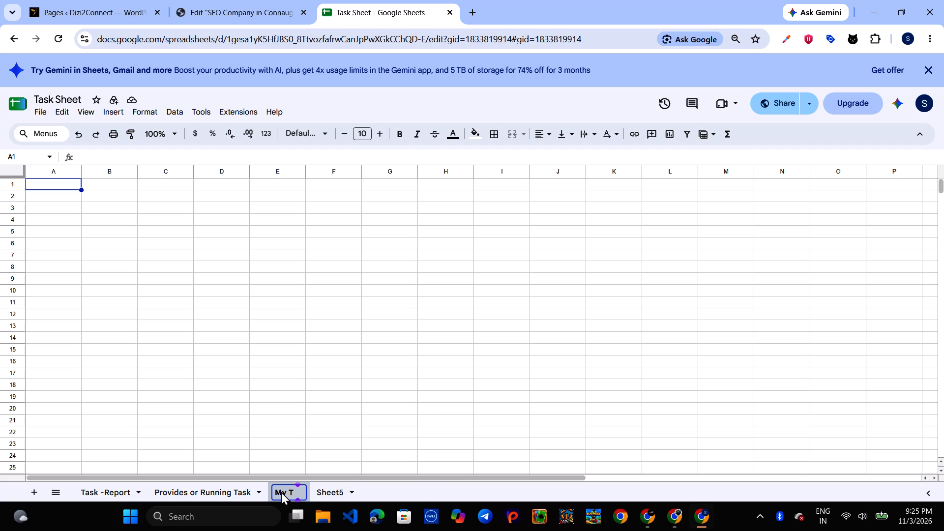
pyautogui.press('BackSpace')
pyautogui.write('WOrk')
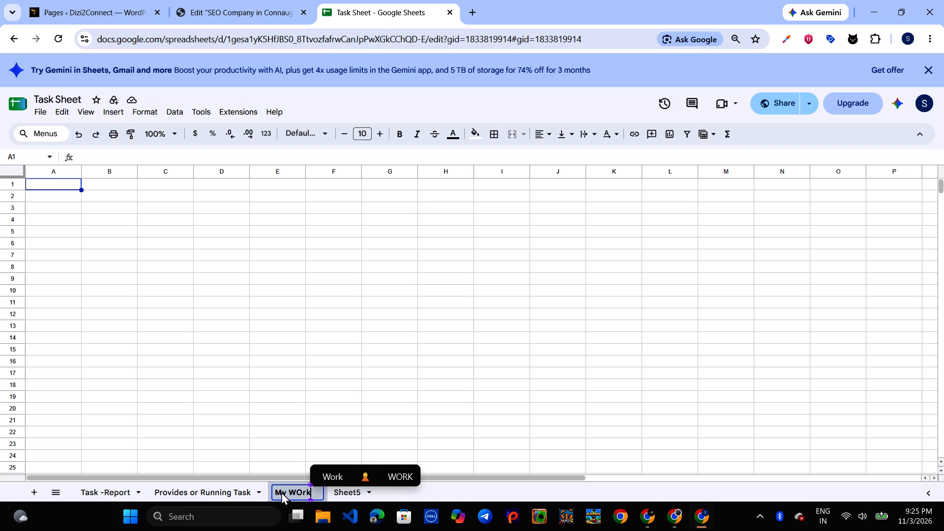
pyautogui.press('BackSpace')
pyautogui.press('BackSpace')
pyautogui.press('BackSpace')
pyautogui.write('ork')
pyautogui.press('space')
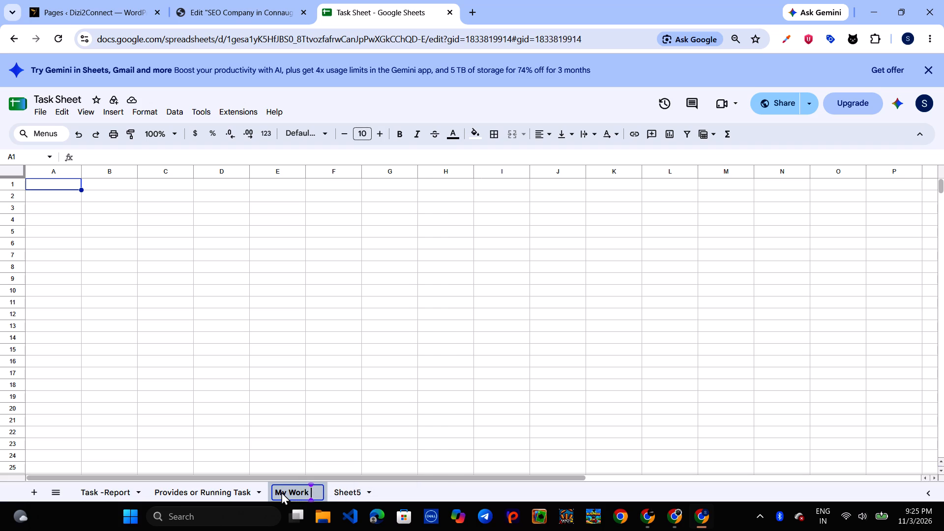
pyautogui.write('Status')
pyautogui.press('Return')
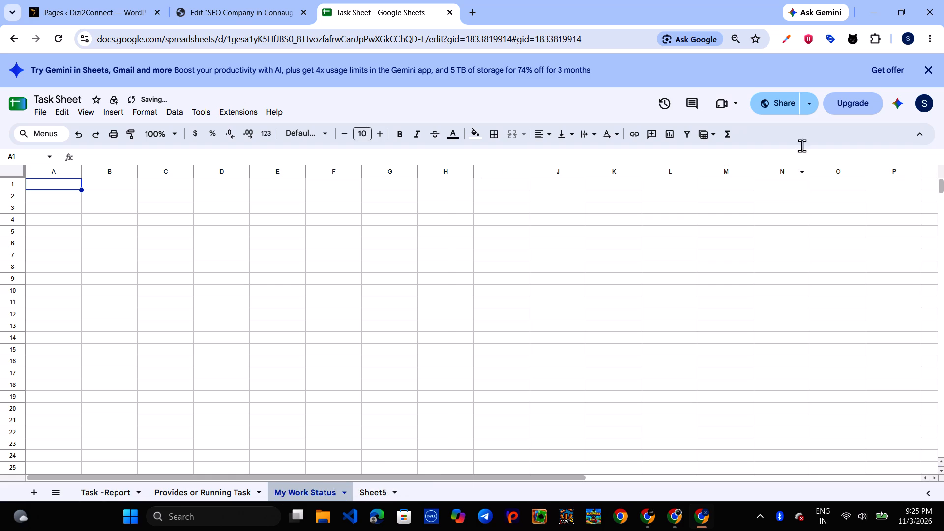
# Dismiss the promotional banner, enter the header "Work" in cell A1 of My Work Status and widen column A.
pyautogui.click(924, 65)
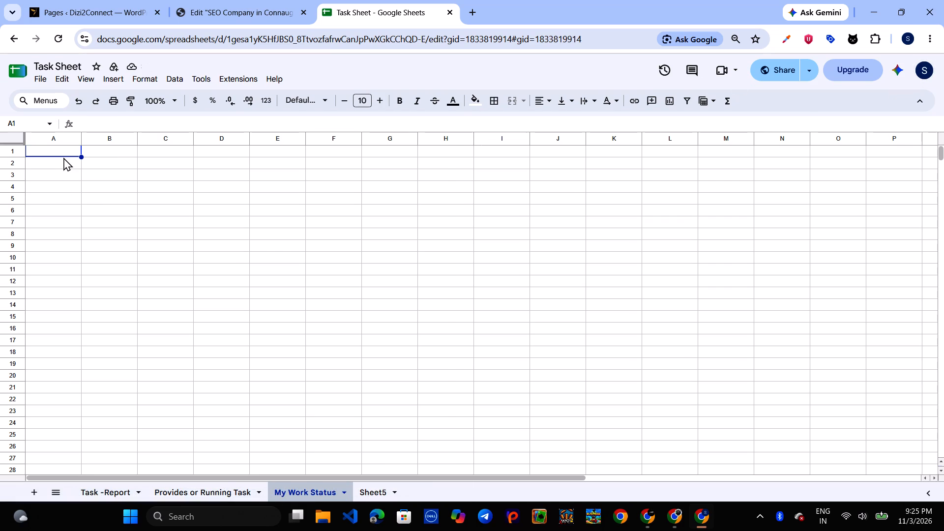
pyautogui.scroll(2, 130, 318)
pyautogui.tripleClick(67, 148)
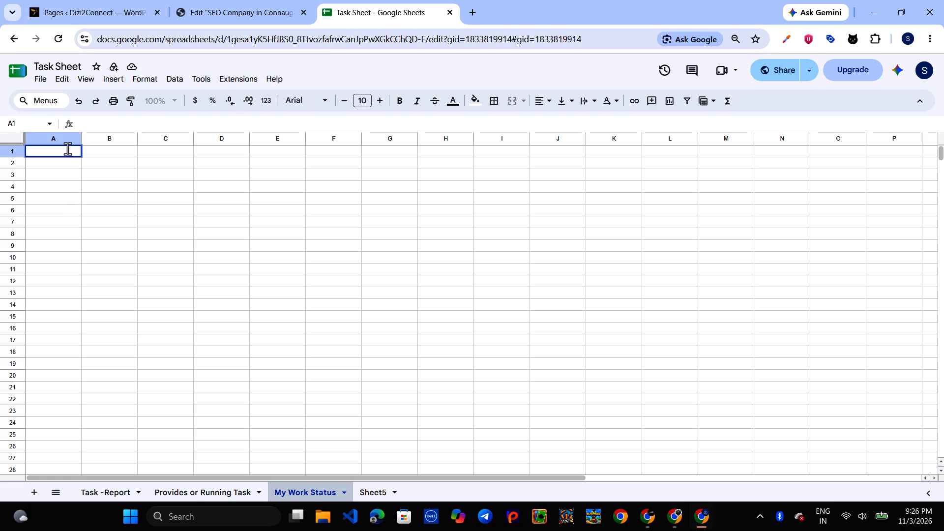
pyautogui.click(67, 148)
pyautogui.write('Wo')
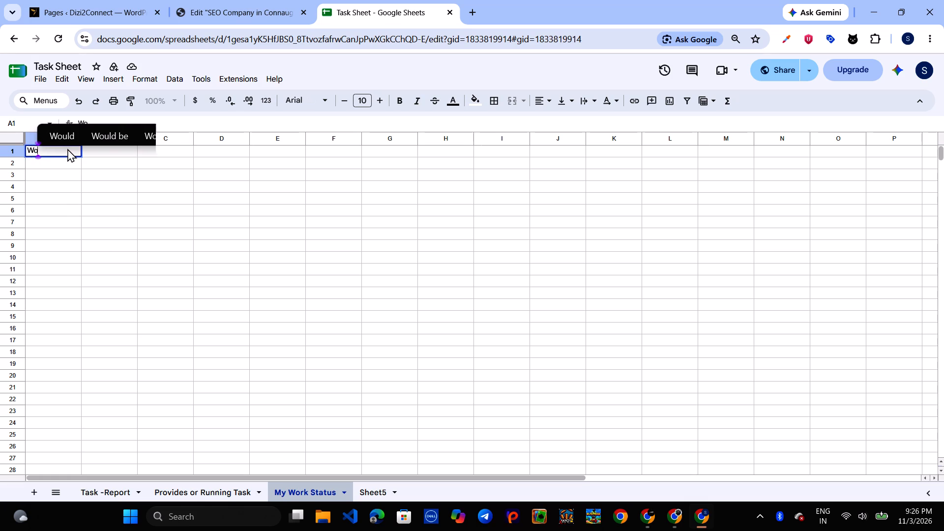
pyautogui.write('rk')
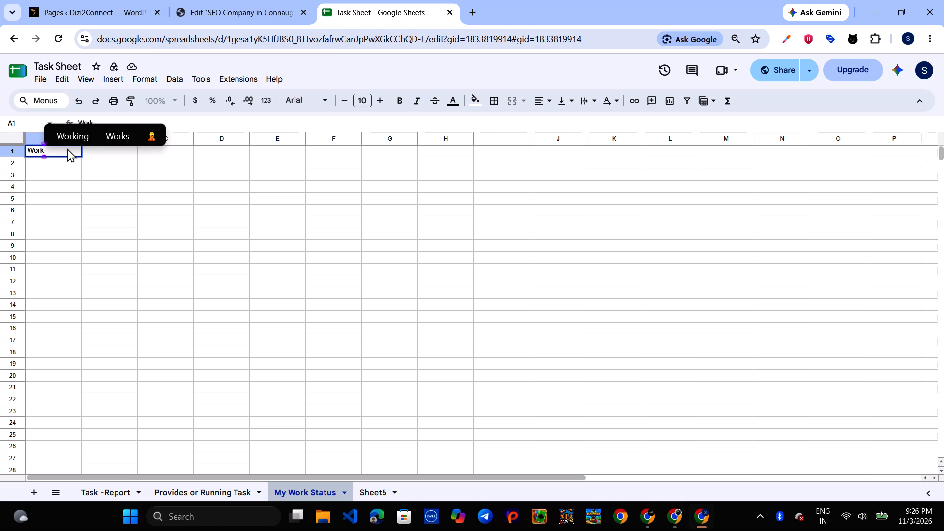
pyautogui.click(57, 195)
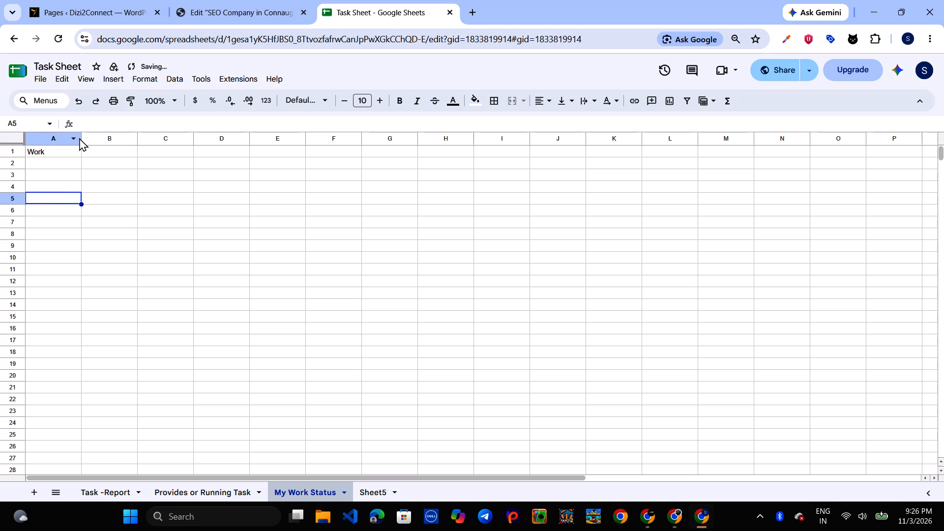
pyautogui.moveTo(81, 136); pyautogui.dragTo(121, 126)
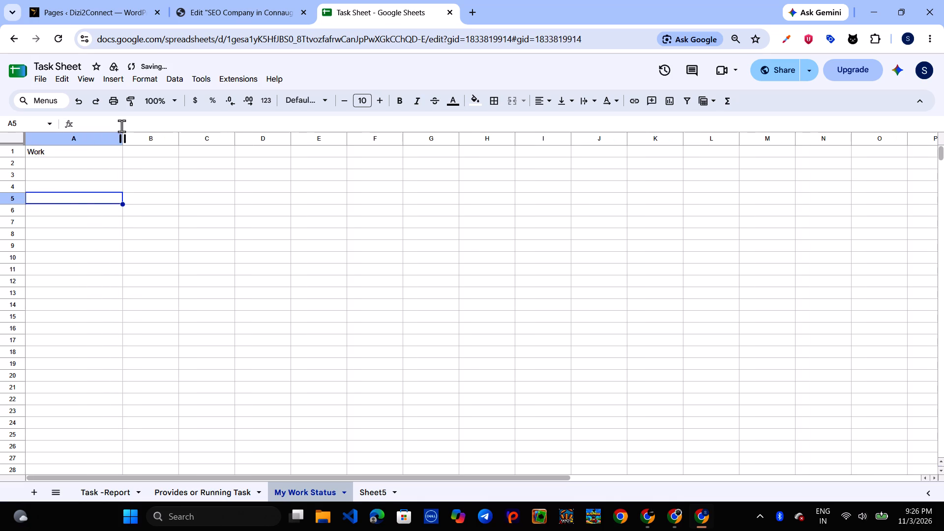
pyautogui.click(121, 136)
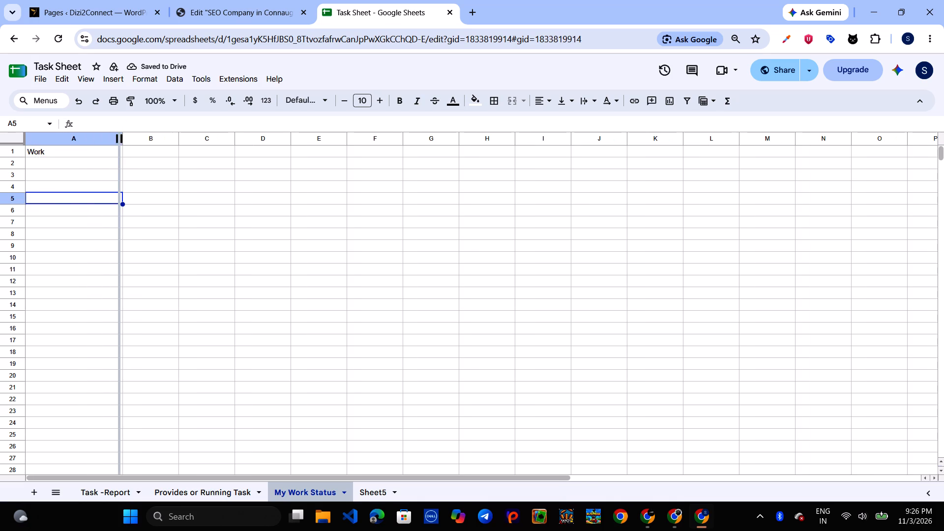
# Enter the header "Start & End Date" in cell B1 and widen column B to fit the text.
pyautogui.click(156, 153)
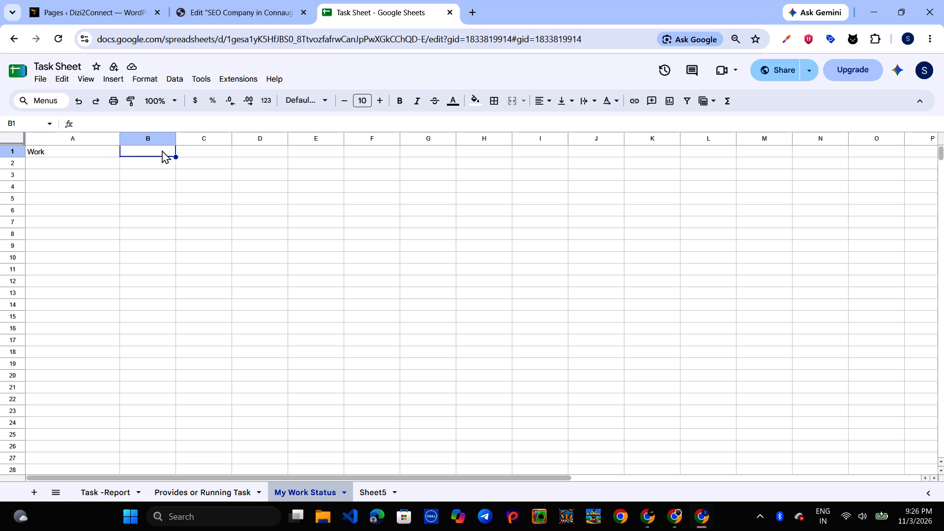
pyautogui.write('Start')
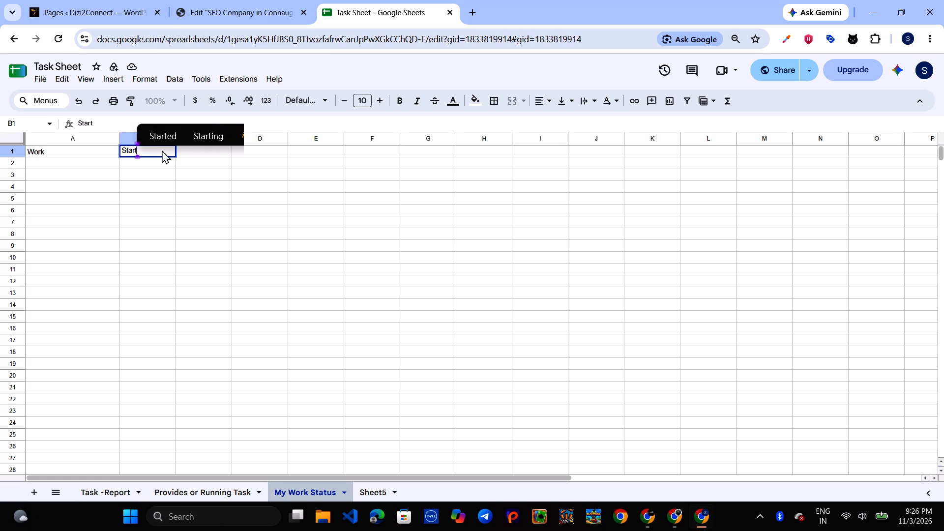
pyautogui.press('space')
pyautogui.write('&')
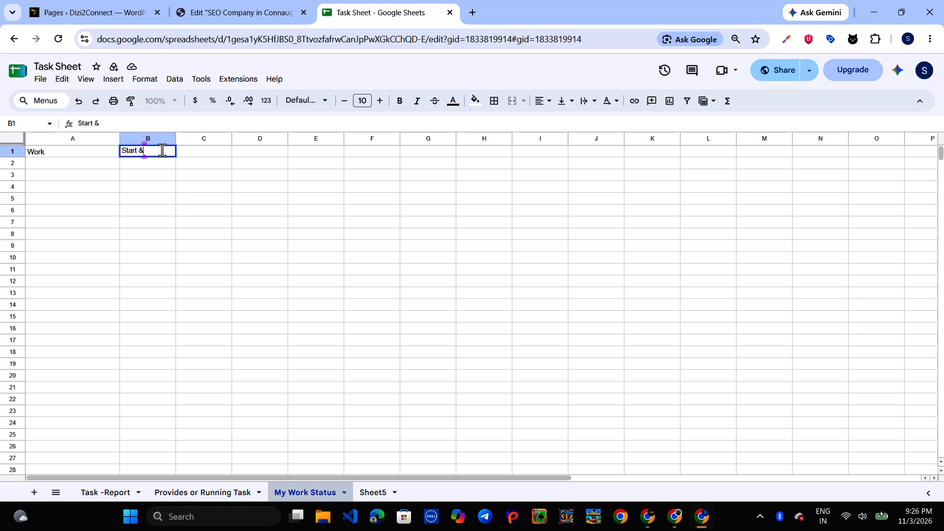
pyautogui.write('En')
pyautogui.press('BackSpace')
pyautogui.press('BackSpace')
pyautogui.press('space')
pyautogui.write('End')
pyautogui.press('space')
pyautogui.write('Date')
pyautogui.press('Return')
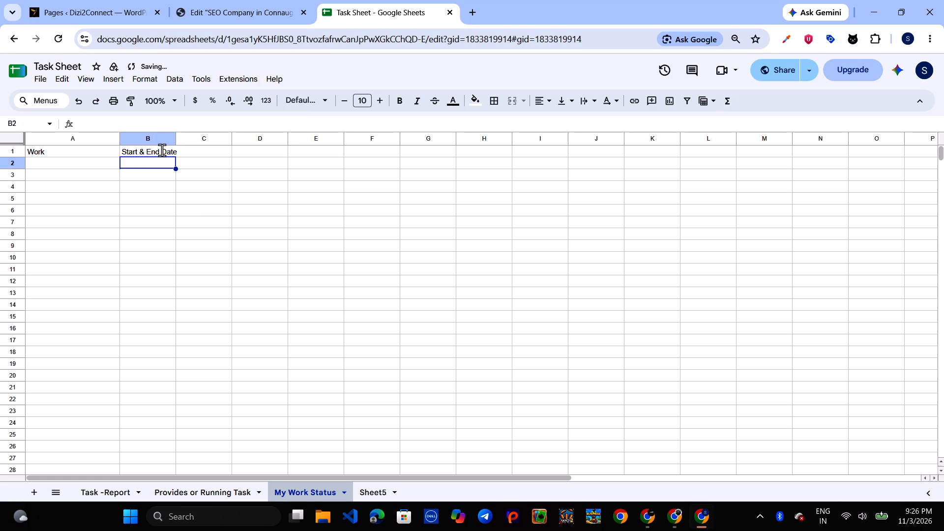
pyautogui.moveTo(174, 140); pyautogui.dragTo(198, 147)
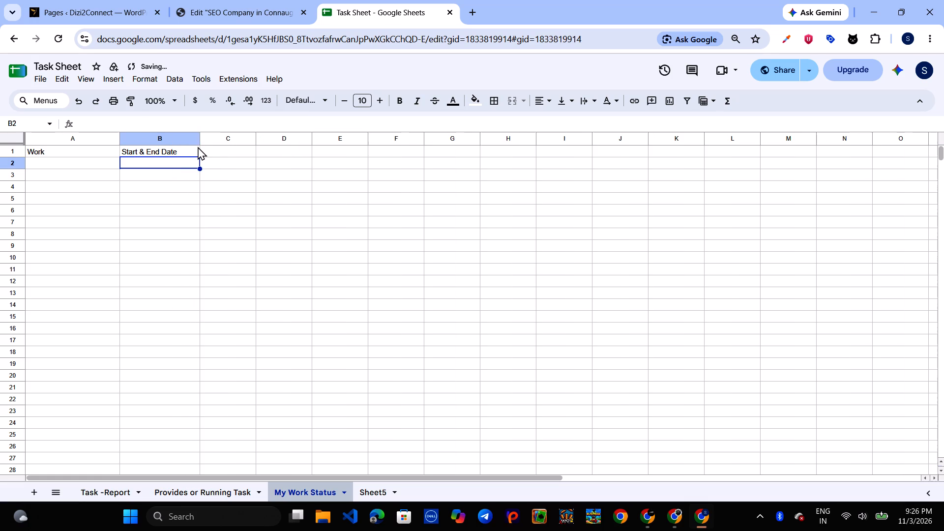
# Enter the header "Status" in cell C1.
pyautogui.click(216, 151)
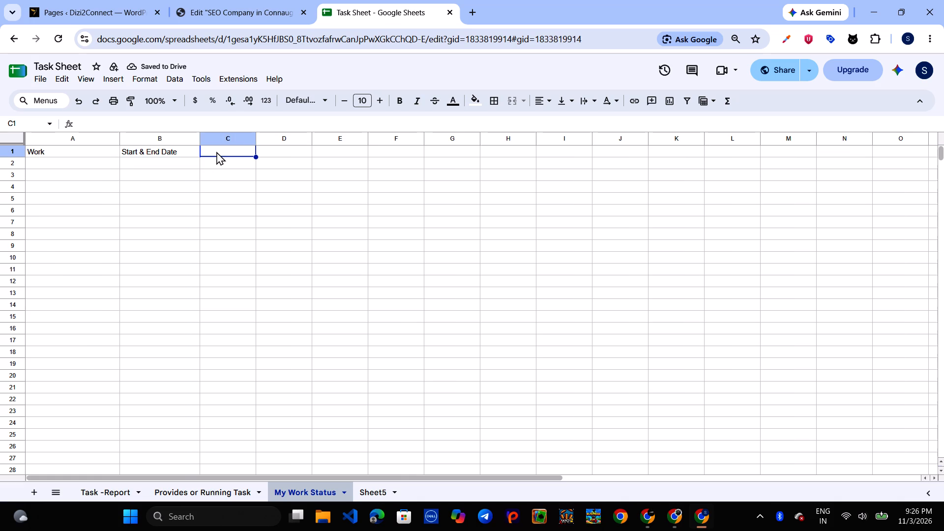
pyautogui.press('s')
pyautogui.press('t')
pyautogui.press('BackSpace')
pyautogui.press('BackSpace')
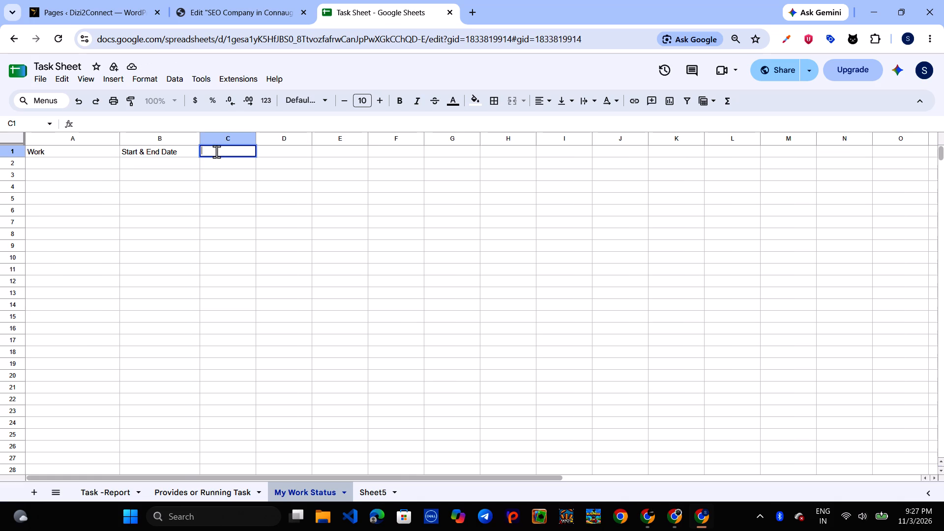
pyautogui.hotkey('shift', 's')
pyautogui.write('tatus')
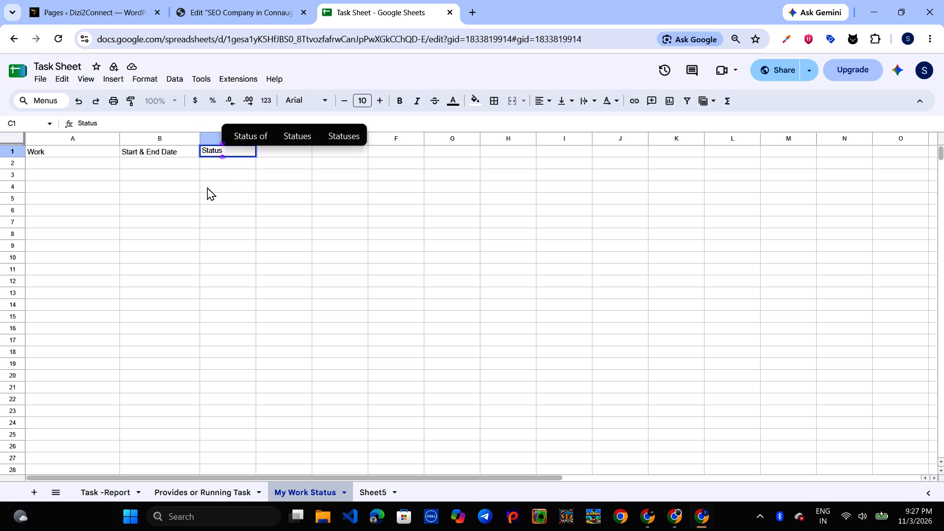
pyautogui.click(181, 213)
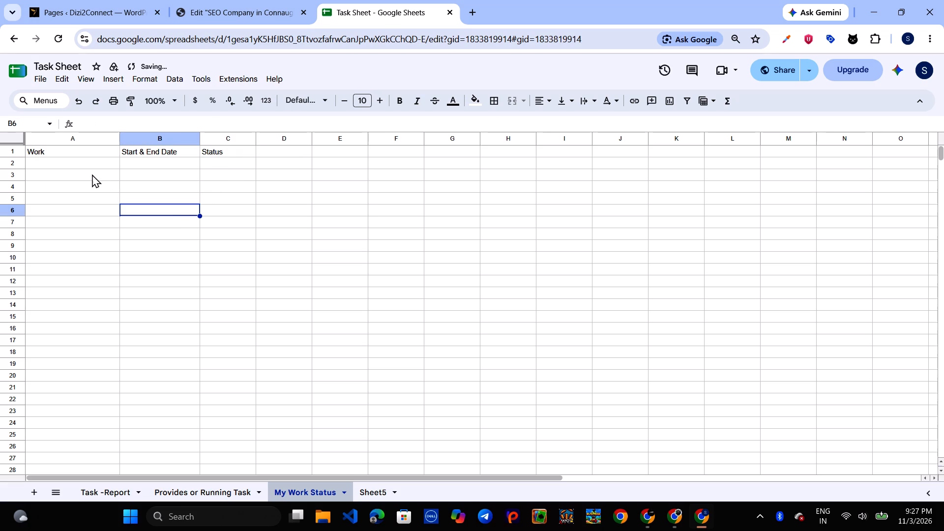
# Format the whole header row 1 as bold, font size 13 and centre-aligned.
pyautogui.click(2, 154)
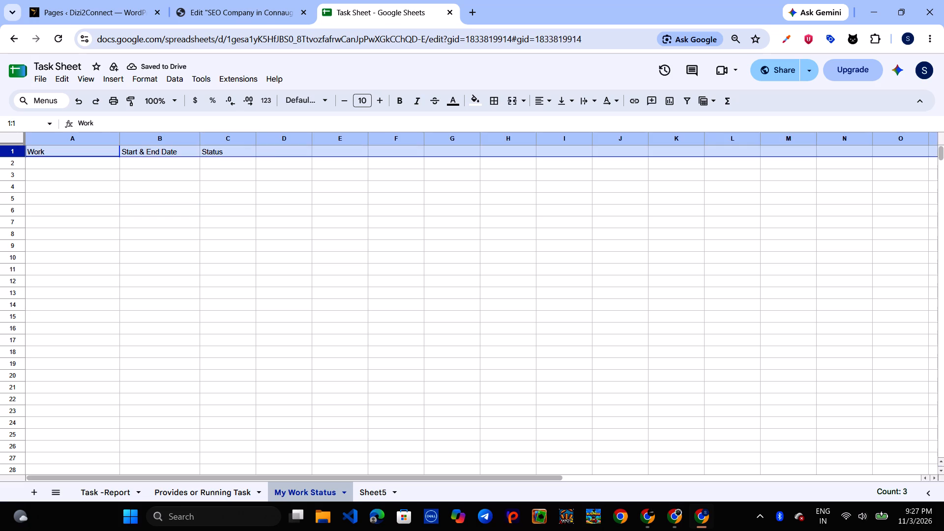
pyautogui.click(400, 101)
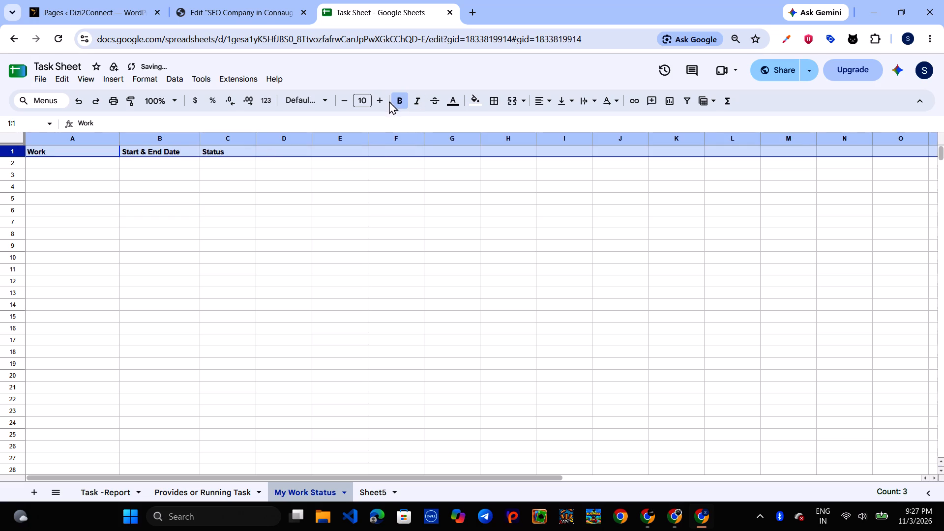
pyautogui.tripleClick(382, 100)
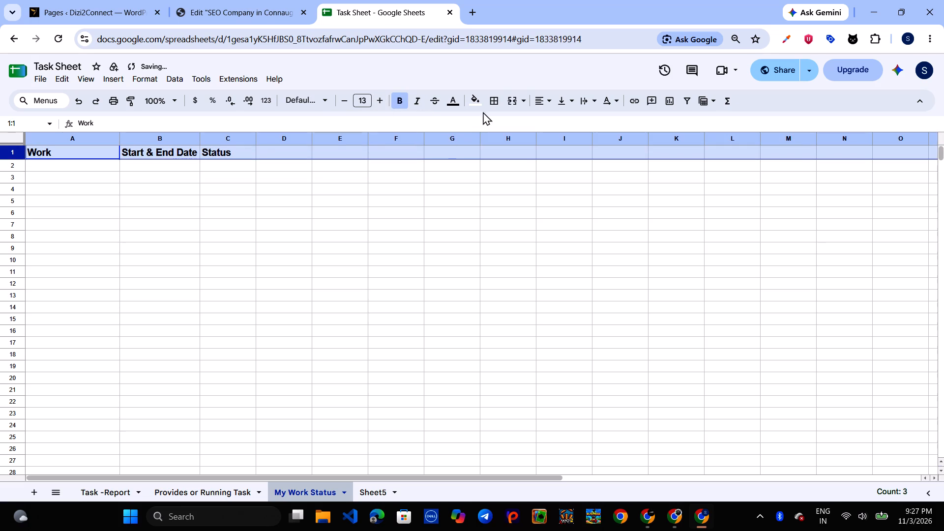
pyautogui.click(548, 94)
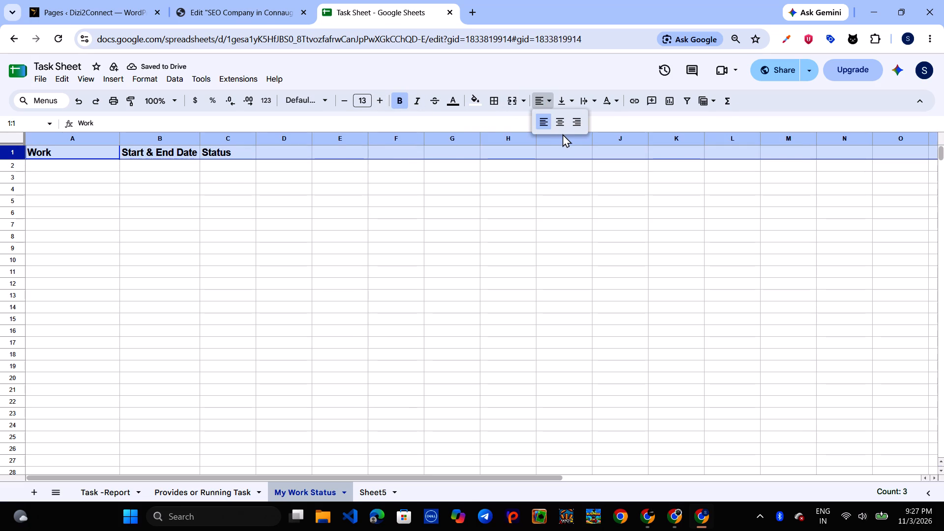
pyautogui.click(560, 122)
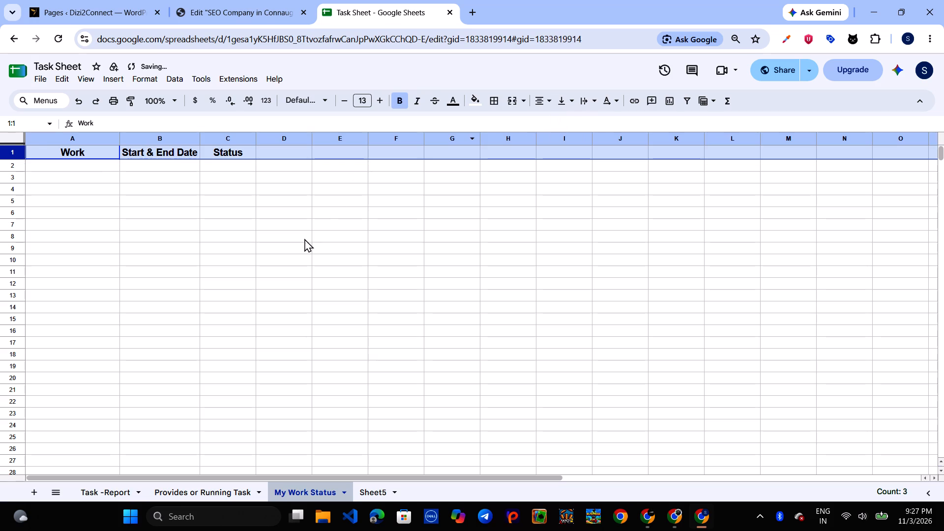
pyautogui.click(304, 238)
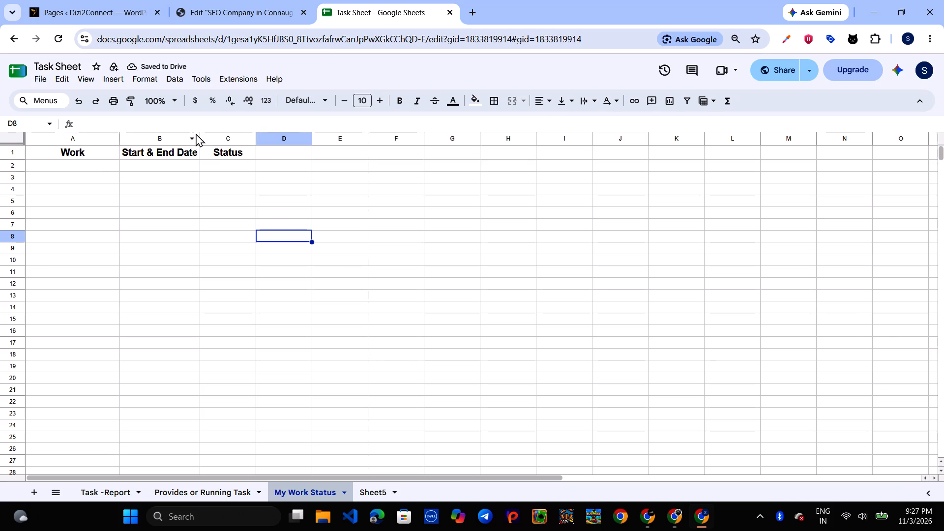
# Widen the Work, Start & End Date and Status columns to leave more room around their headers.
pyautogui.moveTo(199, 134); pyautogui.dragTo(218, 135)
pyautogui.moveTo(274, 141); pyautogui.dragTo(299, 143)
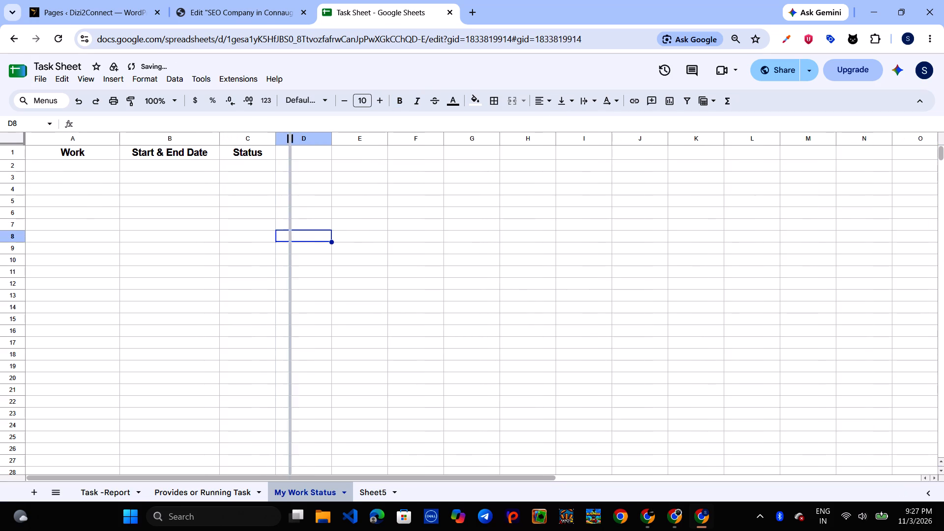
pyautogui.moveTo(299, 143); pyautogui.dragTo(337, 147)
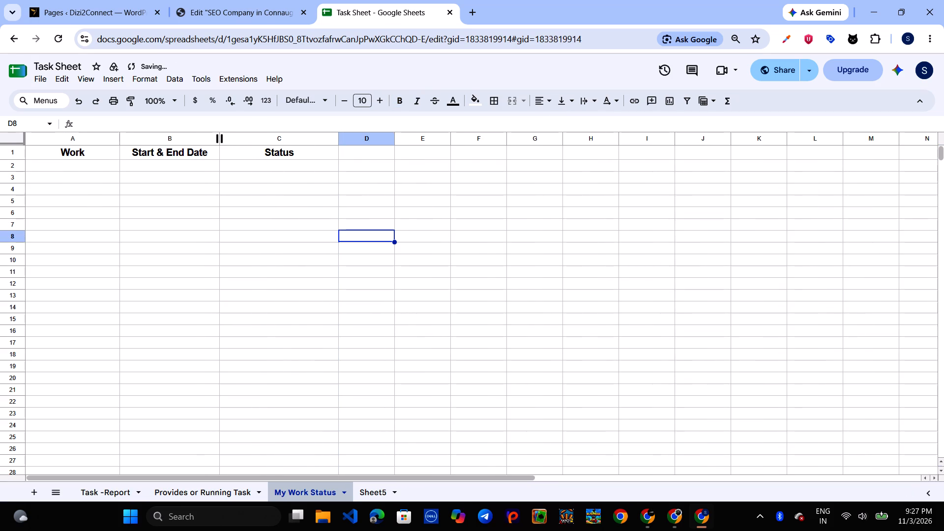
pyautogui.moveTo(219, 135); pyautogui.dragTo(233, 138)
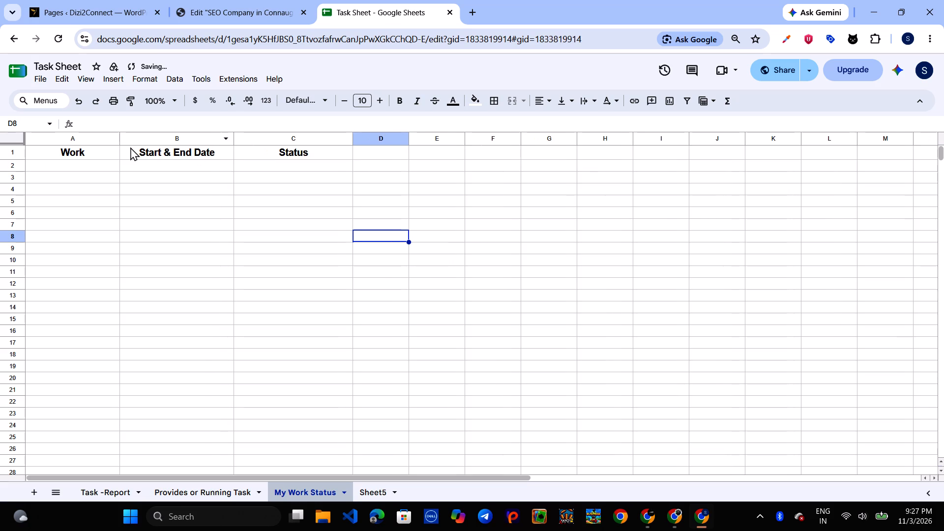
pyautogui.moveTo(121, 139); pyautogui.dragTo(153, 145)
# Enter the header "Results" in cell D1.
pyautogui.click(400, 151)
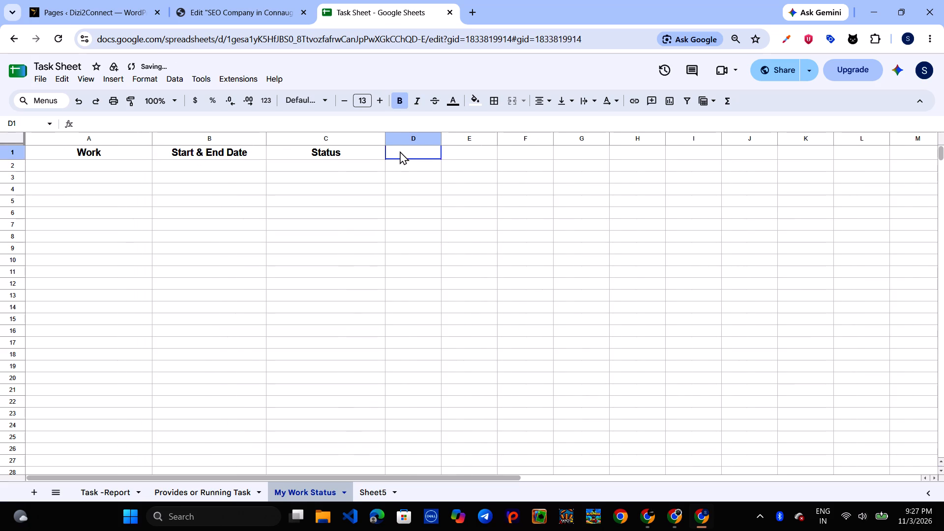
pyautogui.hotkey('shift', 'r')
pyautogui.write('esults')
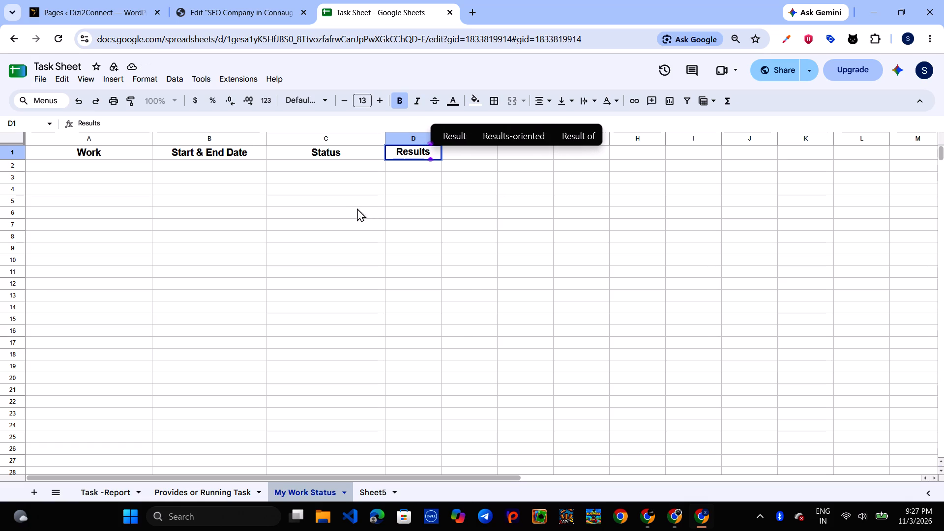
pyautogui.click(349, 218)
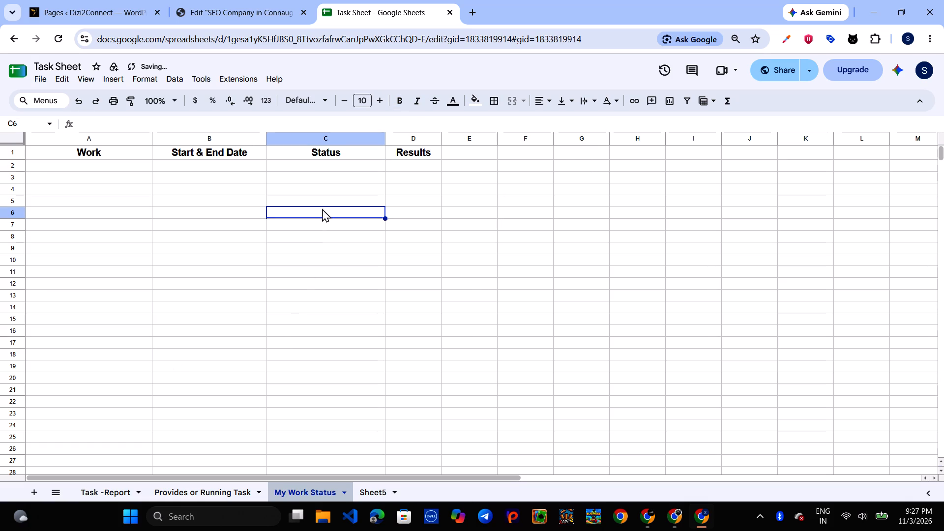
# Add a drop-down to cell C2 under the Status header.
pyautogui.click(362, 166)
pyautogui.rightClick(362, 166)
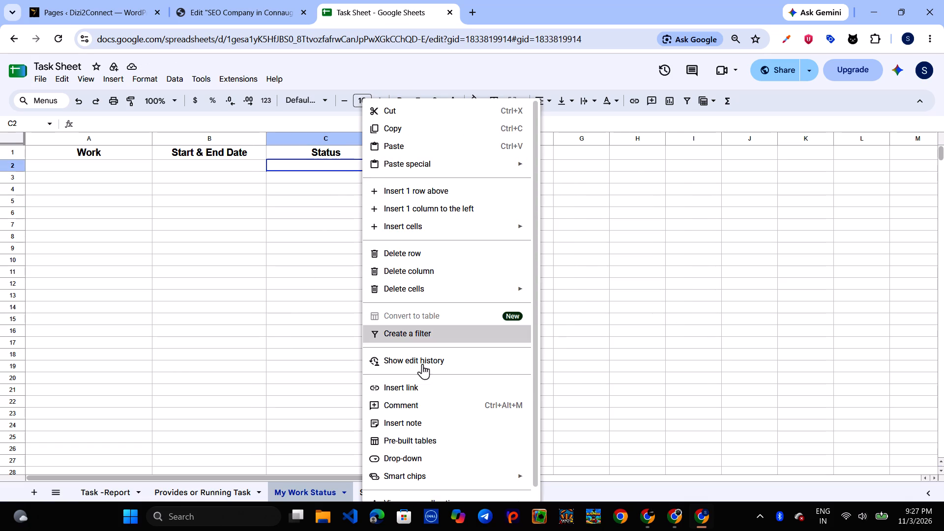
pyautogui.click(399, 462)
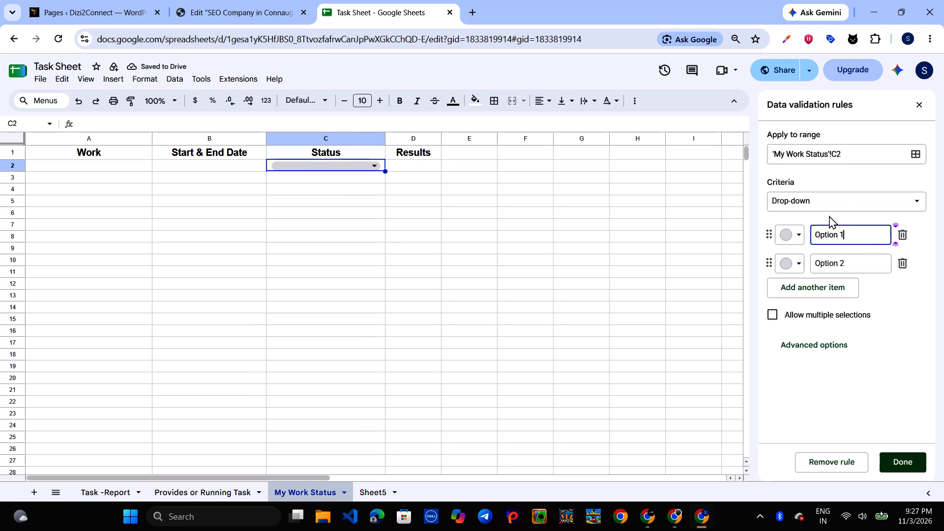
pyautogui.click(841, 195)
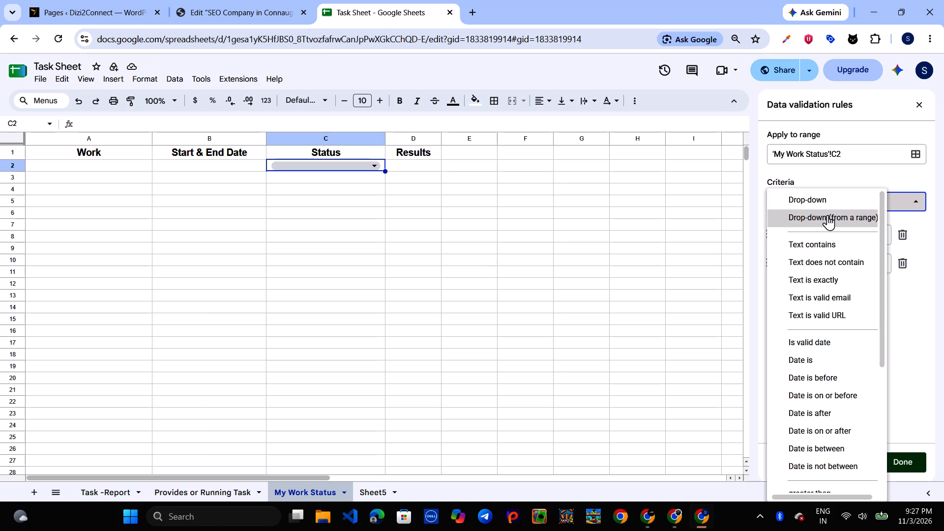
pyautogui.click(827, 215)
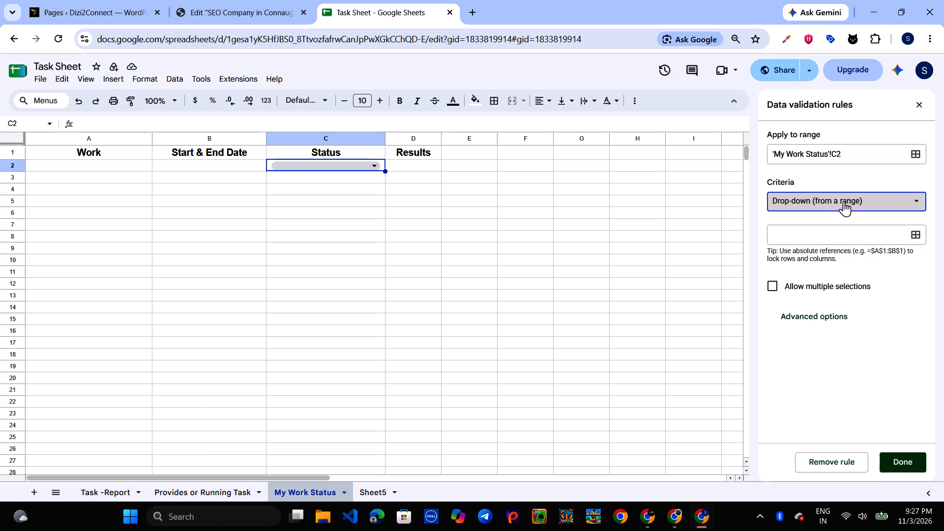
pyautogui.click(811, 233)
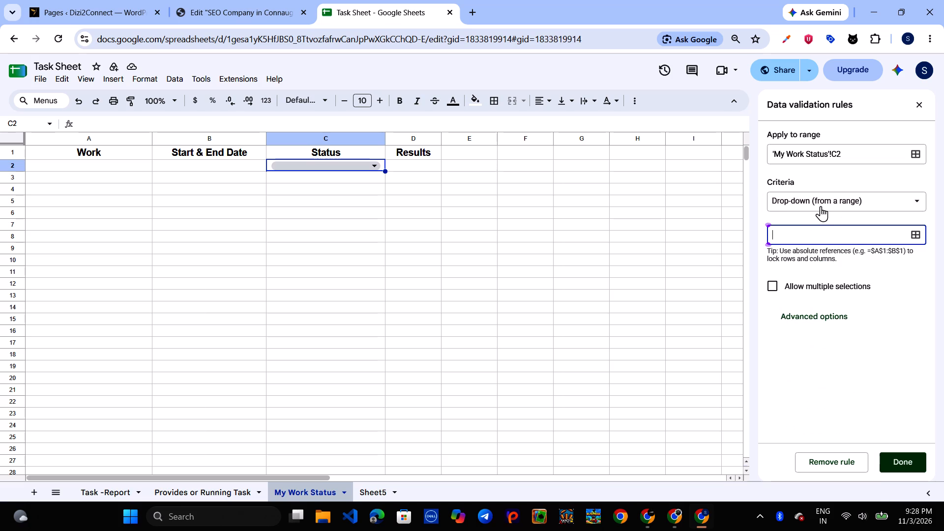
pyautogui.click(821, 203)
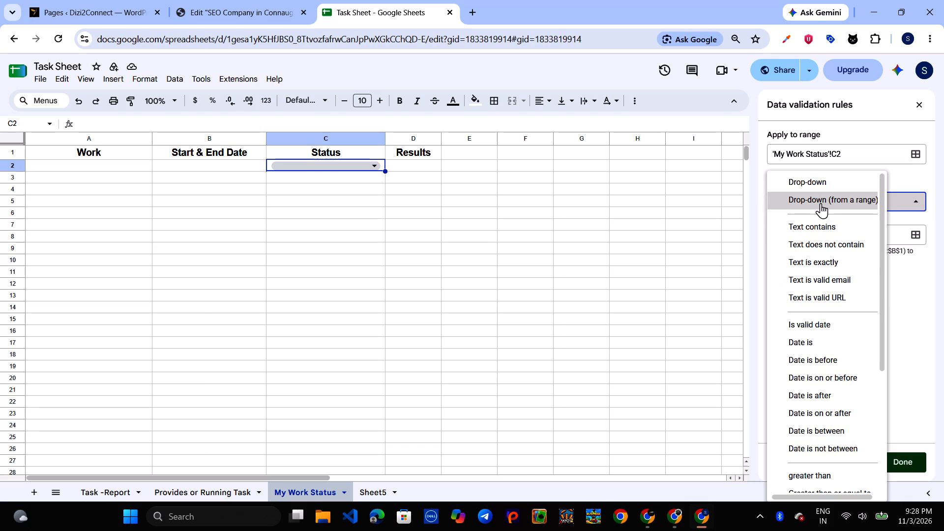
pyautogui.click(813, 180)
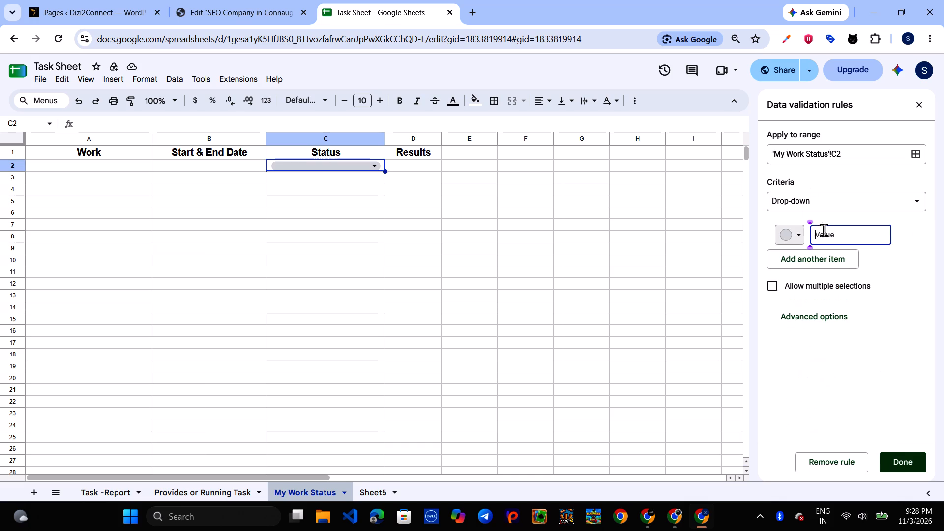
# Make "Done" the first option of the C2 drop-down and colour it dark green.
pyautogui.click(835, 233)
pyautogui.write('Don')
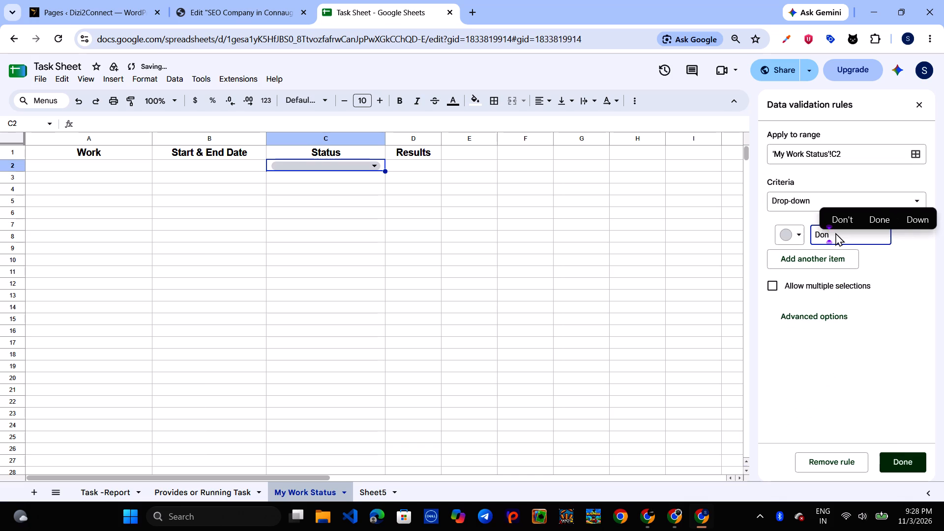
pyautogui.press('e')
pyautogui.click(793, 234)
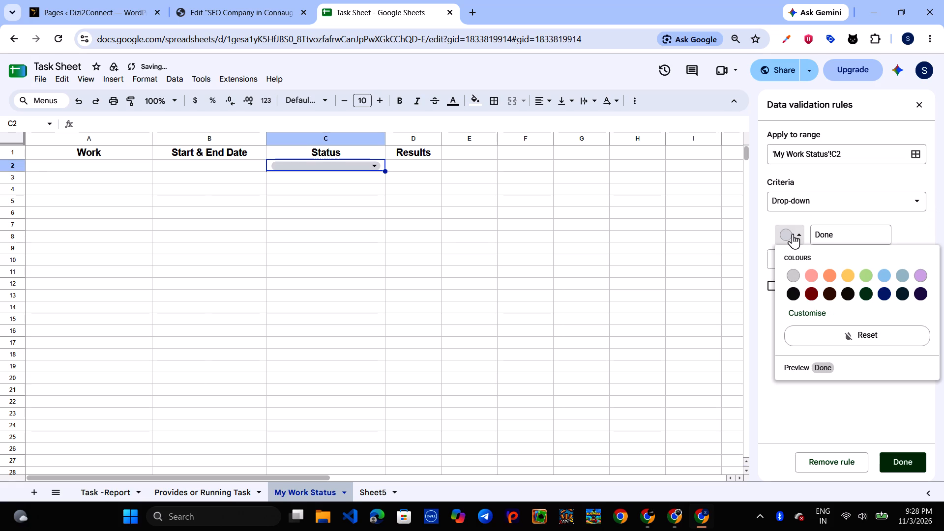
pyautogui.click(865, 300)
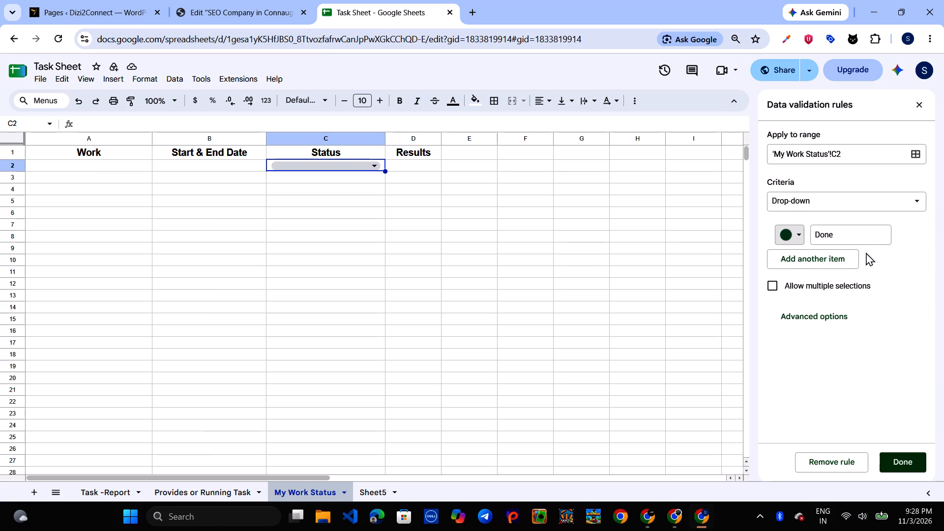
# Add a second drop-down option "50%" and colour it light green.
pyautogui.click(813, 252)
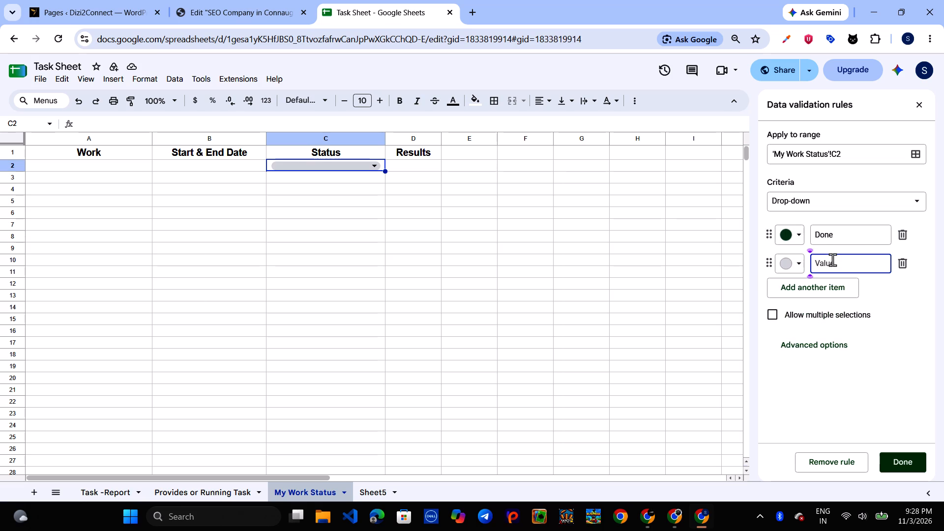
pyautogui.hotkey('shift', '%')
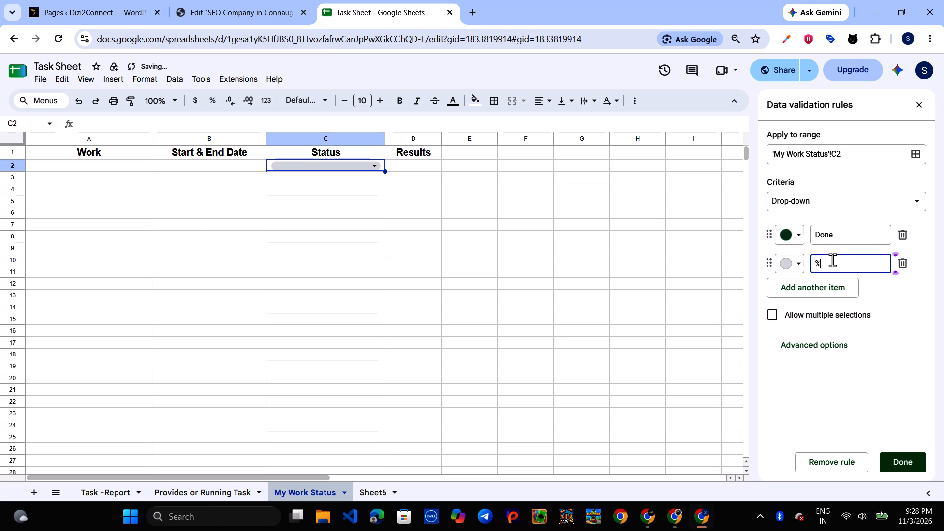
pyautogui.press('BackSpace')
pyautogui.write('%0')
pyautogui.press('BackSpace')
pyautogui.press('BackSpace')
pyautogui.press('BackSpace')
pyautogui.press('5')
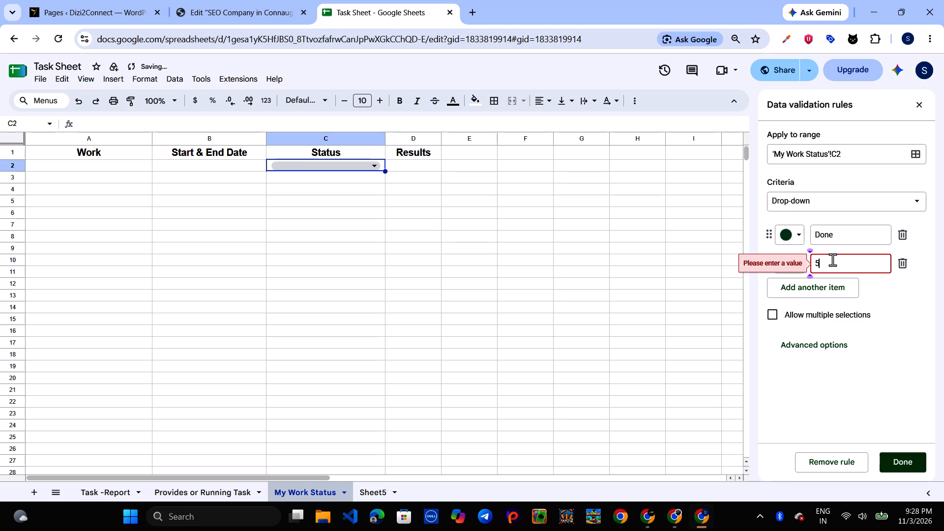
pyautogui.write('0%')
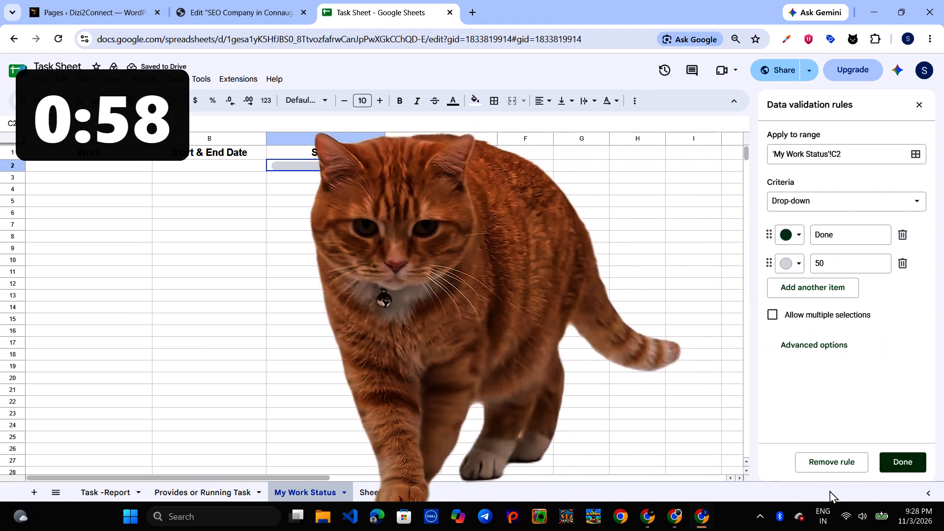
pyautogui.click(881, 462)
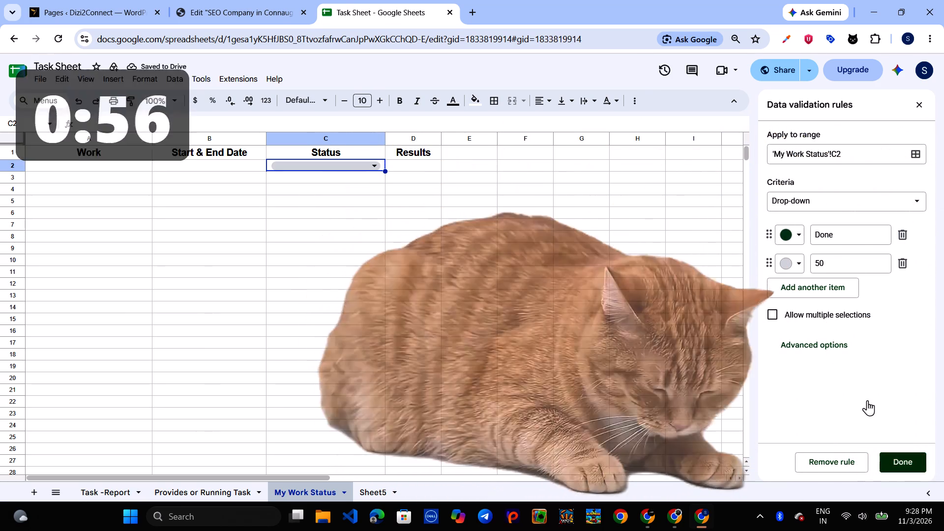
pyautogui.click(838, 263)
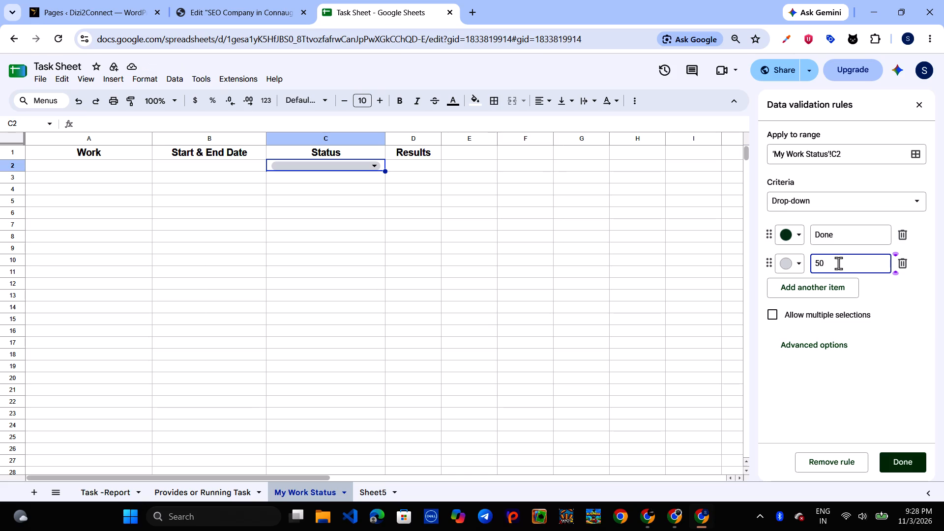
pyautogui.hotkey('shift', '$')
pyautogui.press('BackSpace')
pyautogui.hotkey('shift', '%')
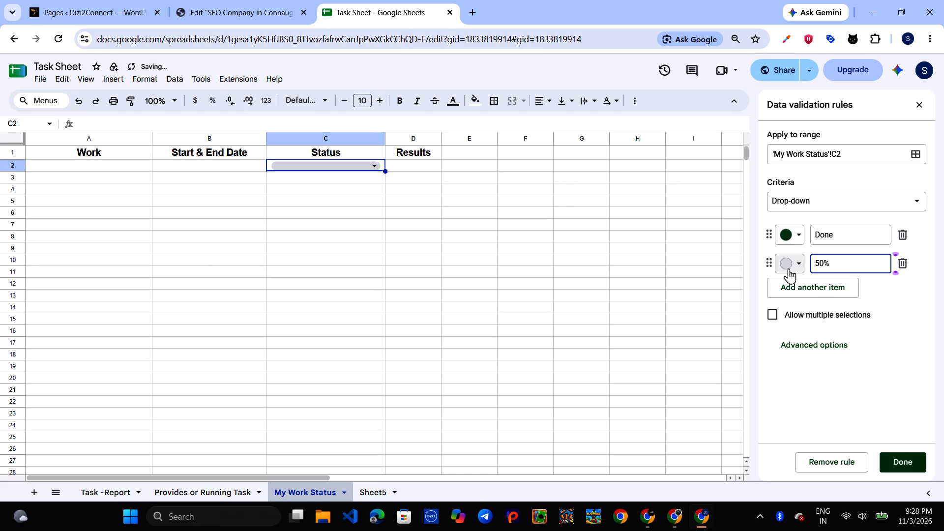
pyautogui.click(789, 268)
pyautogui.click(863, 305)
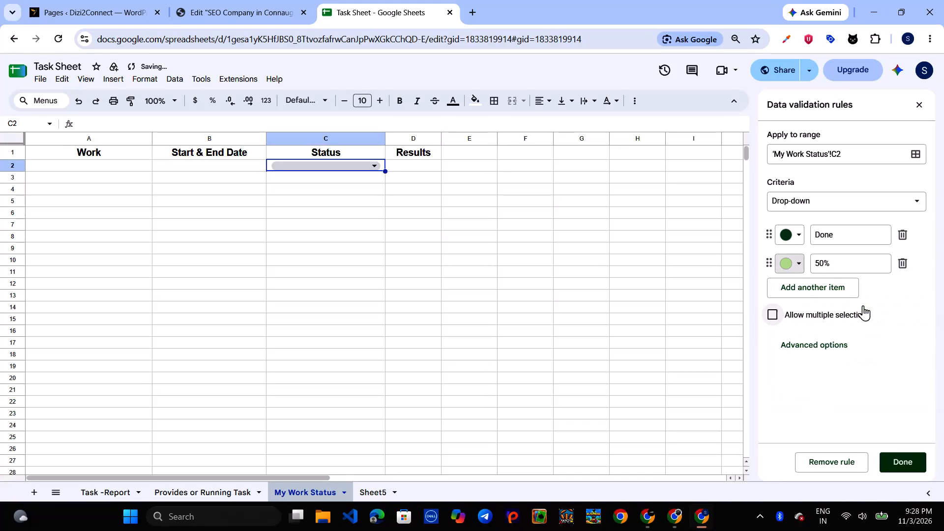
# Add a third drop-down option "Pending" and colour it dark red.
pyautogui.click(800, 285)
pyautogui.write('Pendin')
pyautogui.click(820, 272)
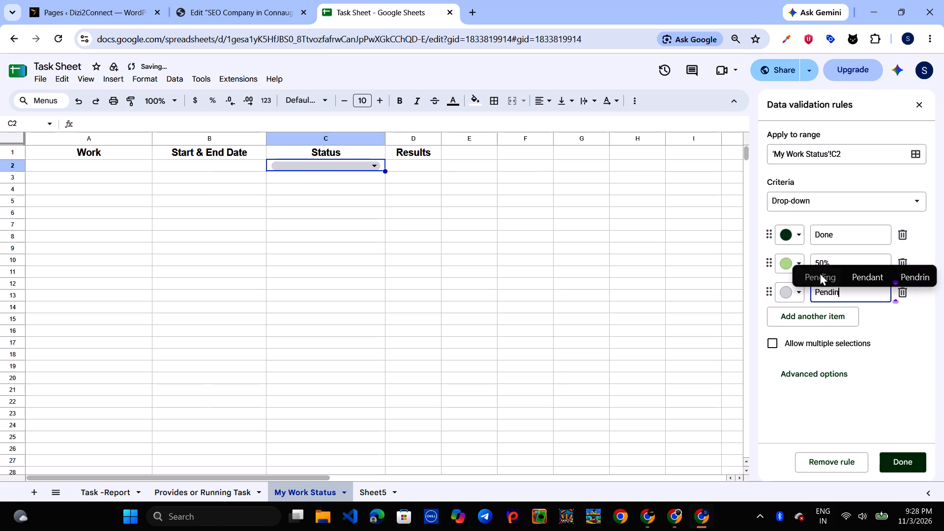
pyautogui.click(786, 289)
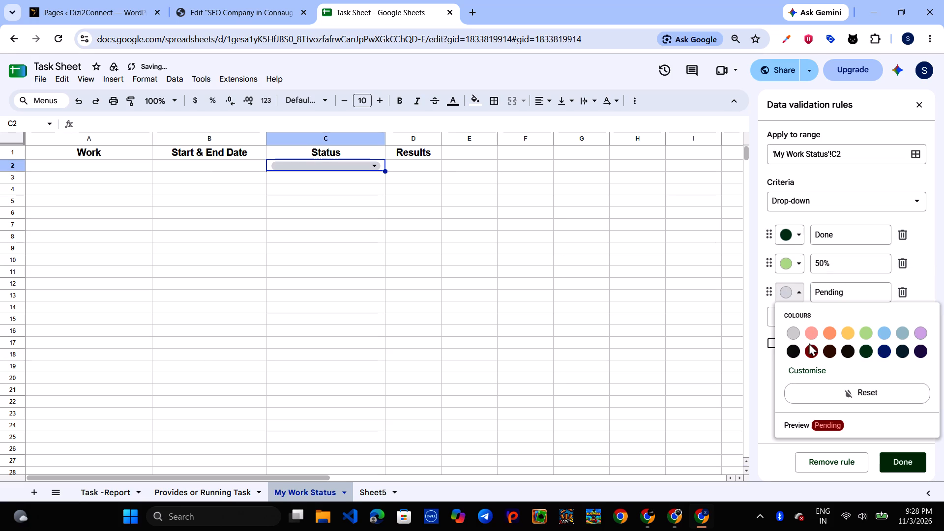
pyautogui.click(810, 348)
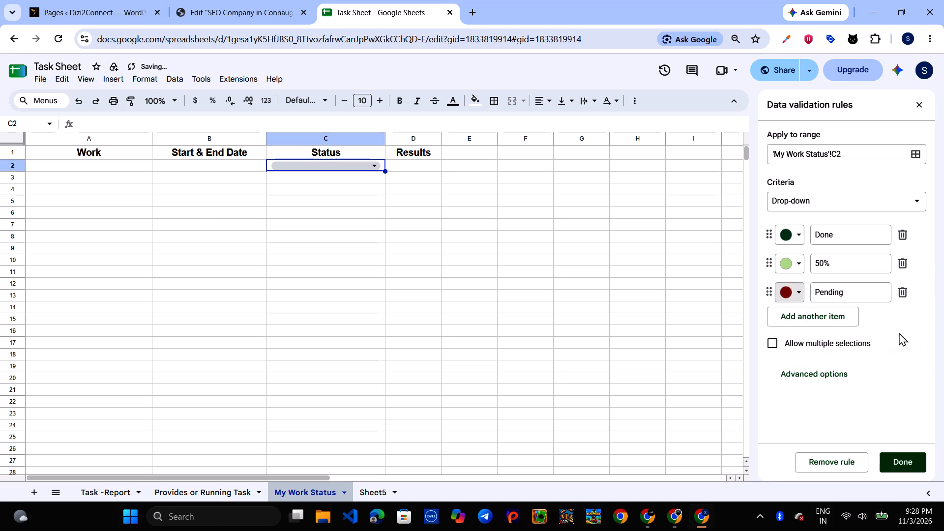
# Rename the "Done" option to "100% Done" and save the drop-down rule for C2.
pyautogui.tripleClick(837, 236)
pyautogui.write('100')
pyautogui.hotkey('shift', '%')
pyautogui.press('space')
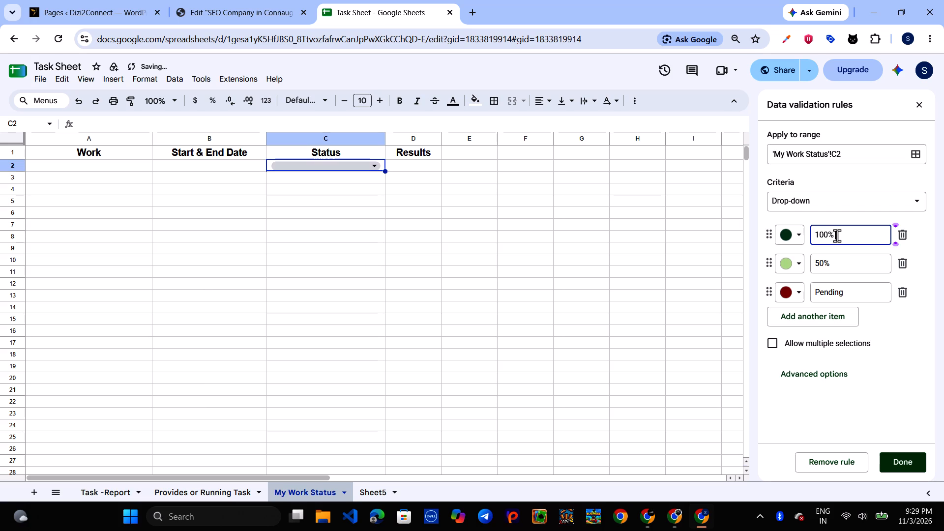
pyautogui.write('Done')
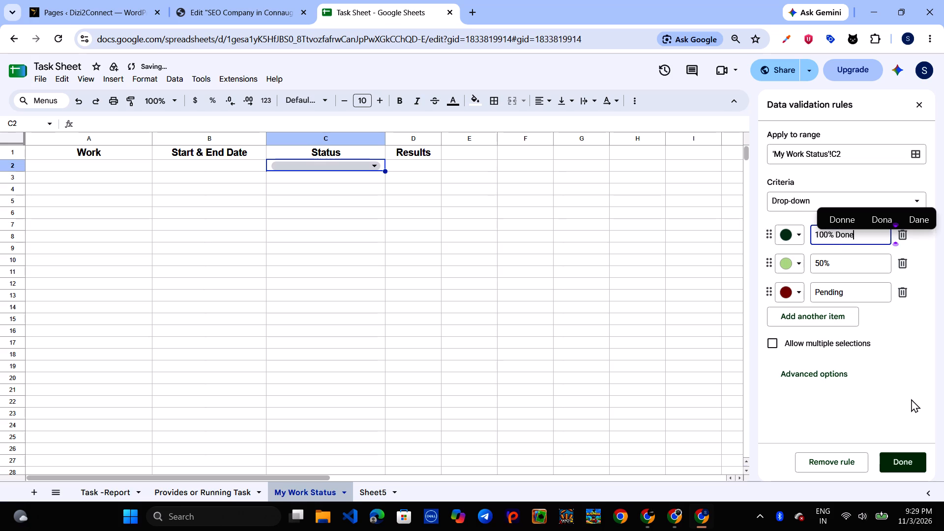
pyautogui.click(906, 459)
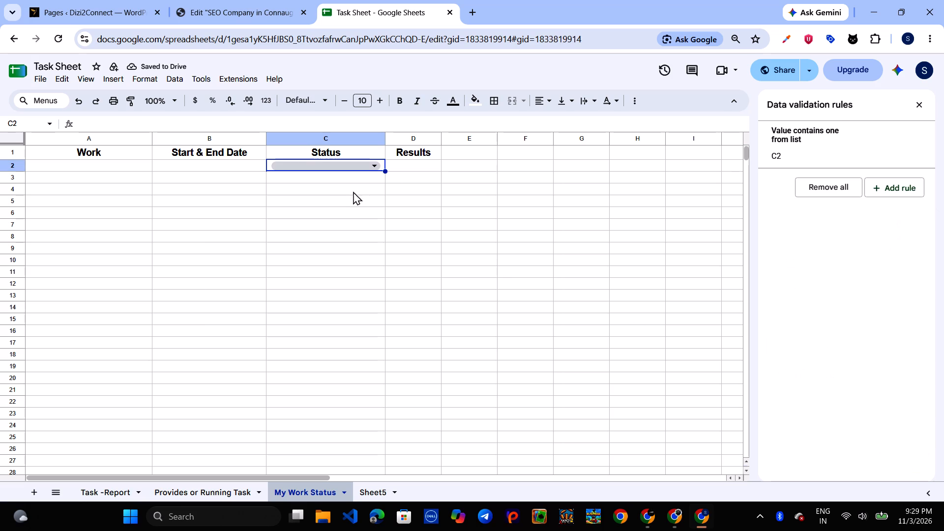
# Open the drop-down in C2 to check its status options.
pyautogui.click(342, 231)
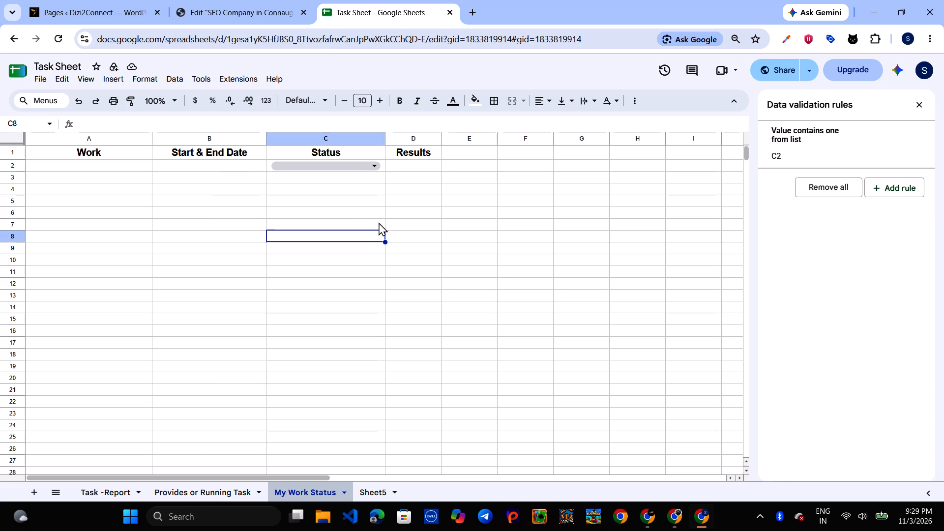
pyautogui.click(377, 163)
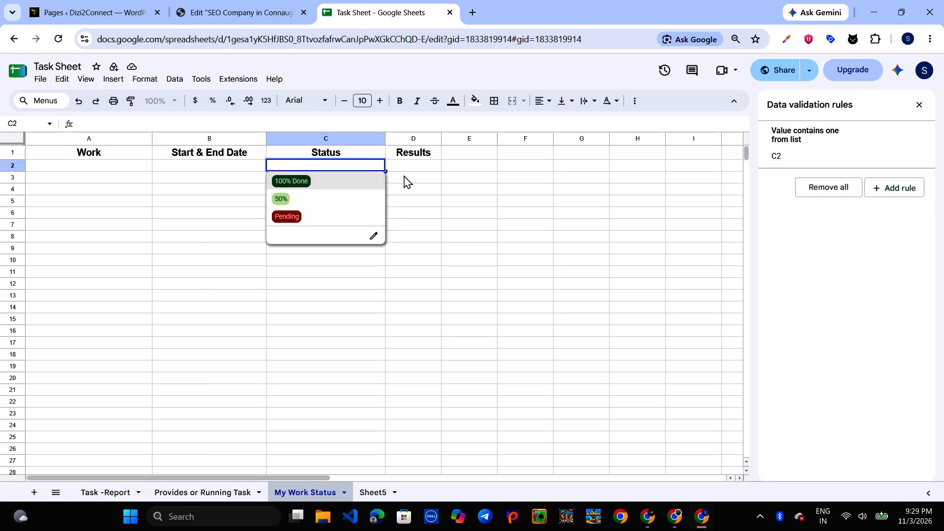
pyautogui.click(404, 175)
# Fill the Status drop-down from C2 down the column to C39.
pyautogui.click(382, 162)
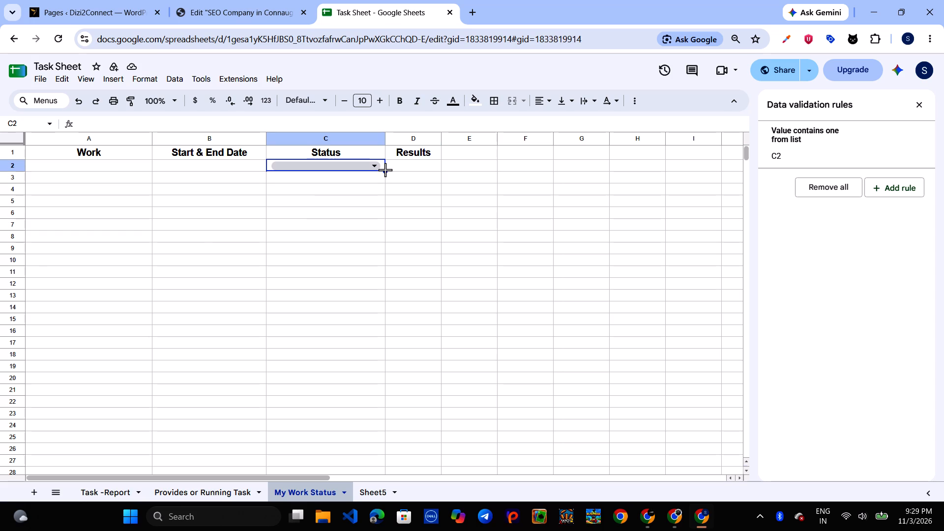
pyautogui.moveTo(385, 173); pyautogui.dragTo(373, 481)
pyautogui.moveTo(384, 171); pyautogui.dragTo(395, 396)
pyautogui.moveTo(395, 396); pyautogui.dragTo(388, 530)
pyautogui.click(445, 409)
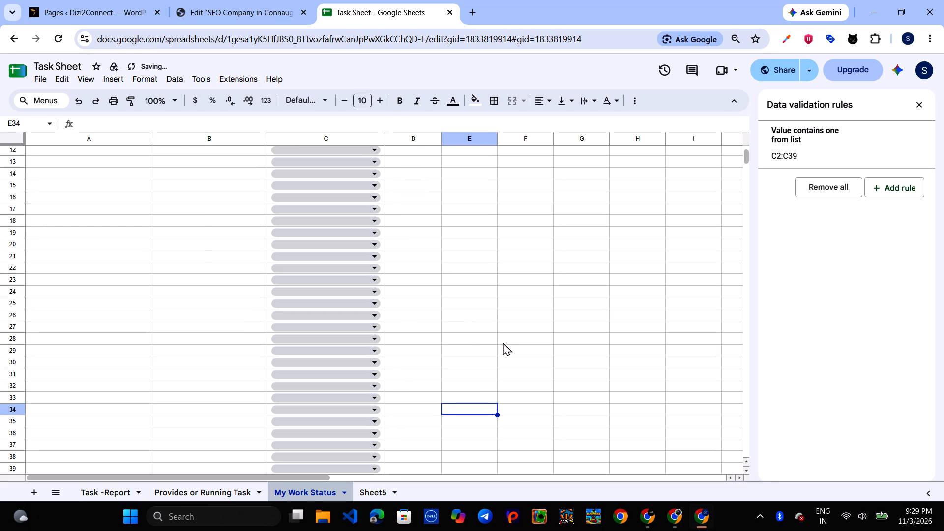
# Enter "Industry + Reviews + Services+why choose dizi" as the first work item in cell A2.
pyautogui.scroll(2, 508, 335)
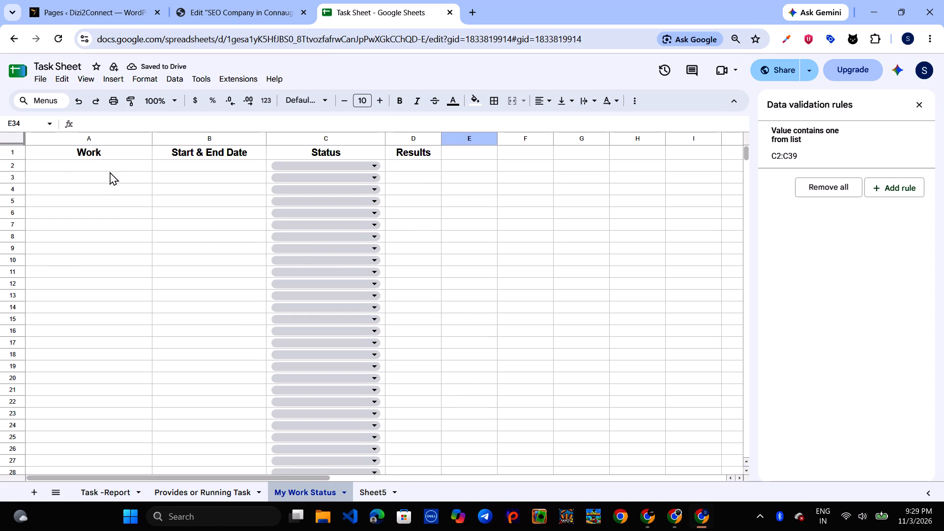
pyautogui.click(106, 165)
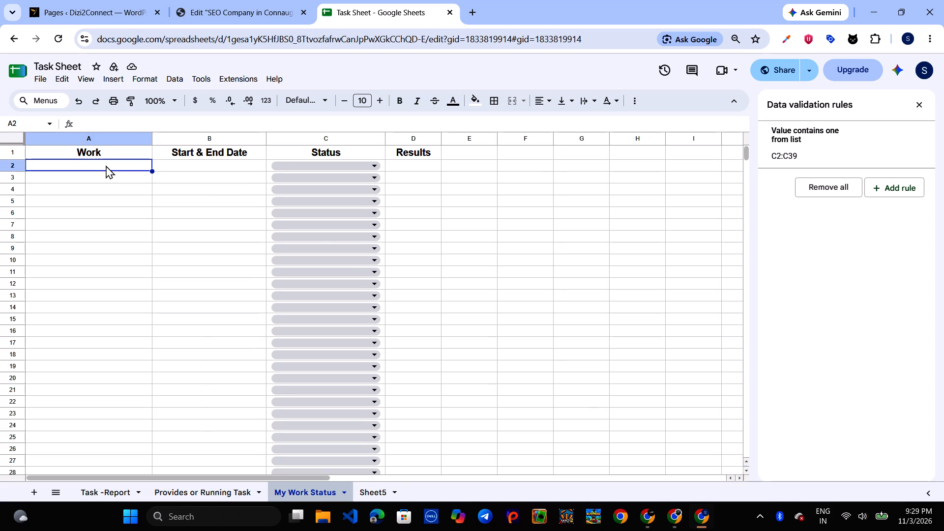
pyautogui.hotkey('shift', 'd')
pyautogui.write('izi')
pyautogui.press('space')
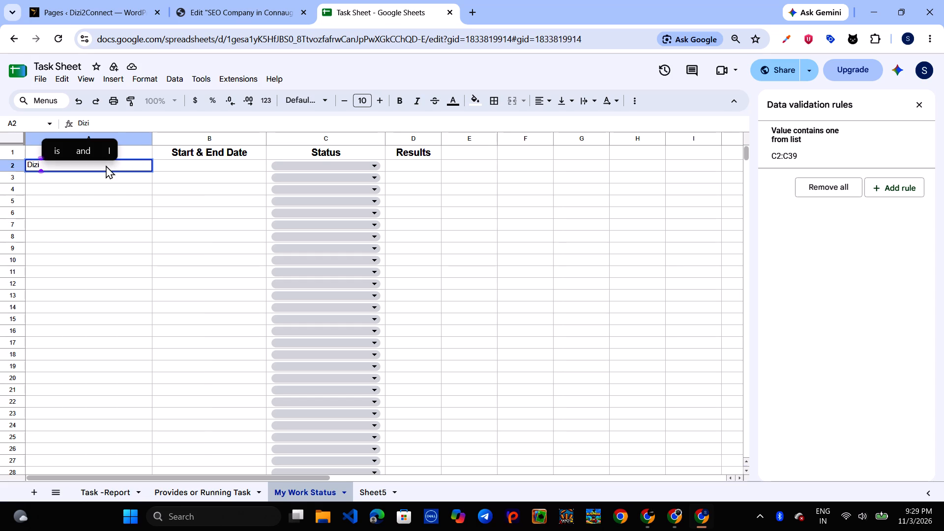
pyautogui.press('BackSpace')
pyautogui.press('BackSpace')
pyautogui.press('BackSpace')
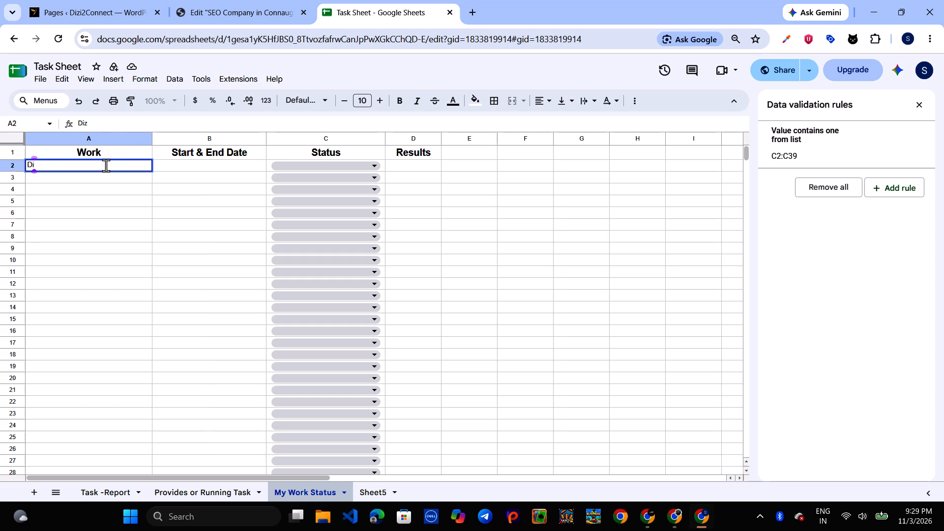
pyautogui.press('BackSpace')
pyautogui.press('BackSpace')
pyautogui.write('Indust')
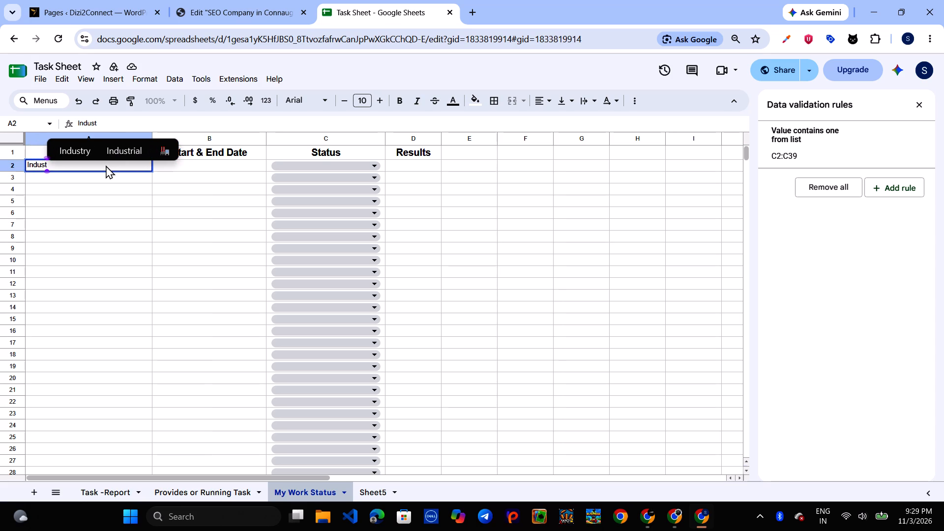
pyautogui.click(85, 146)
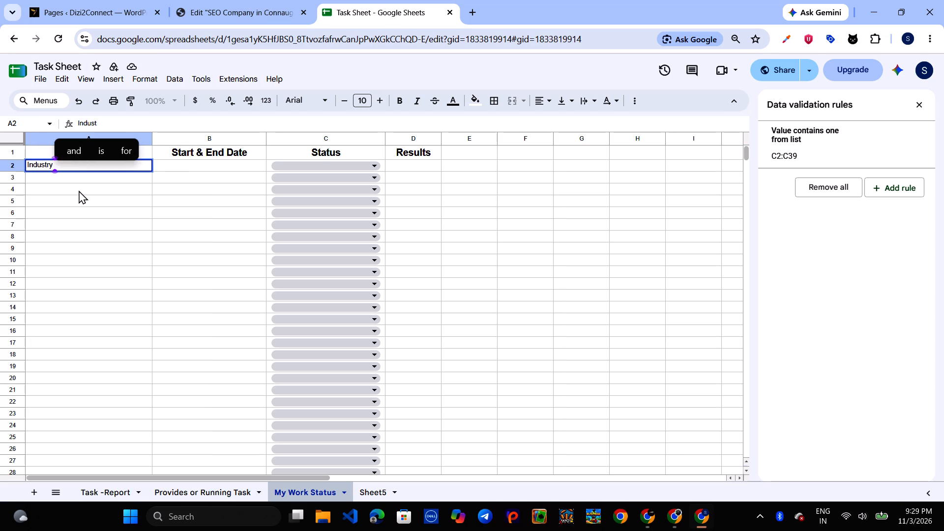
pyautogui.press('space')
pyautogui.write('+')
pyautogui.press('space')
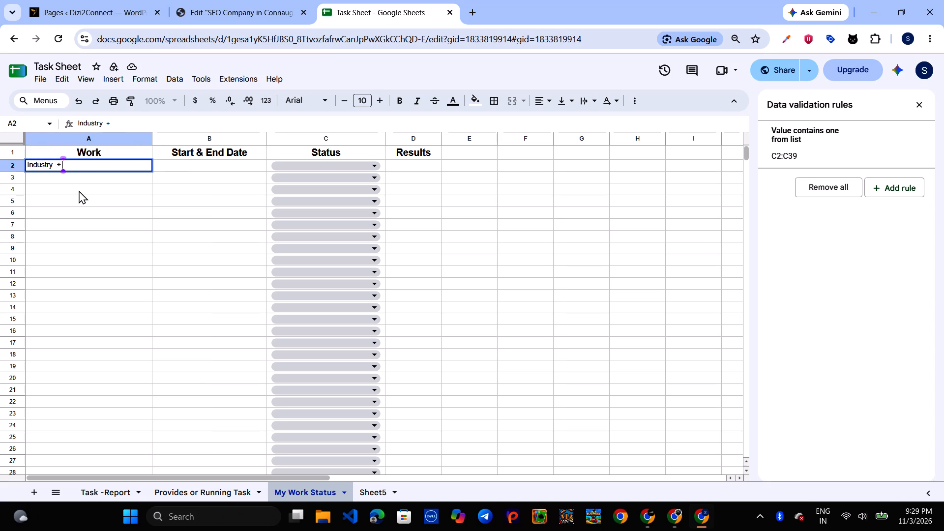
pyautogui.write('Reviws')
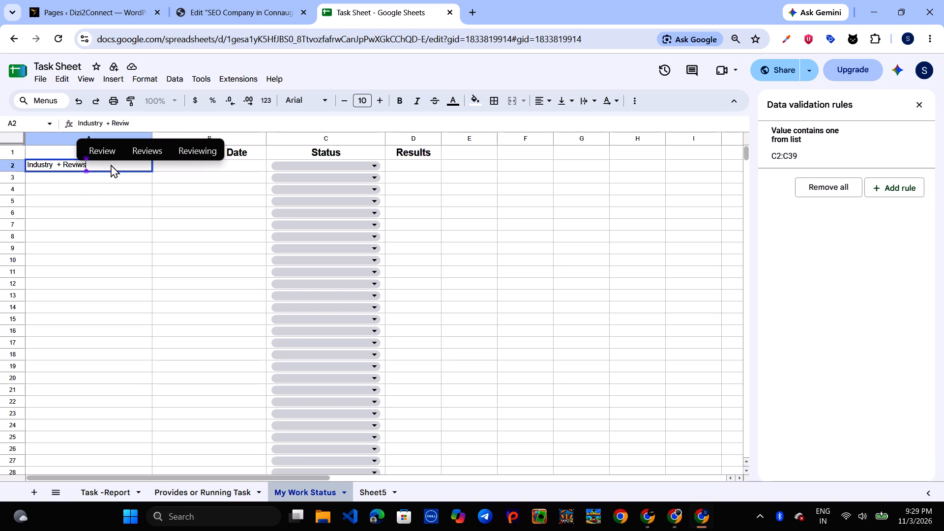
pyautogui.press('BackSpace')
pyautogui.press('BackSpace')
pyautogui.write('es')
pyautogui.press('BackSpace')
pyautogui.write('ws')
pyautogui.press('space')
pyautogui.write('+ Services')
pyautogui.hotkey('shift', '+')
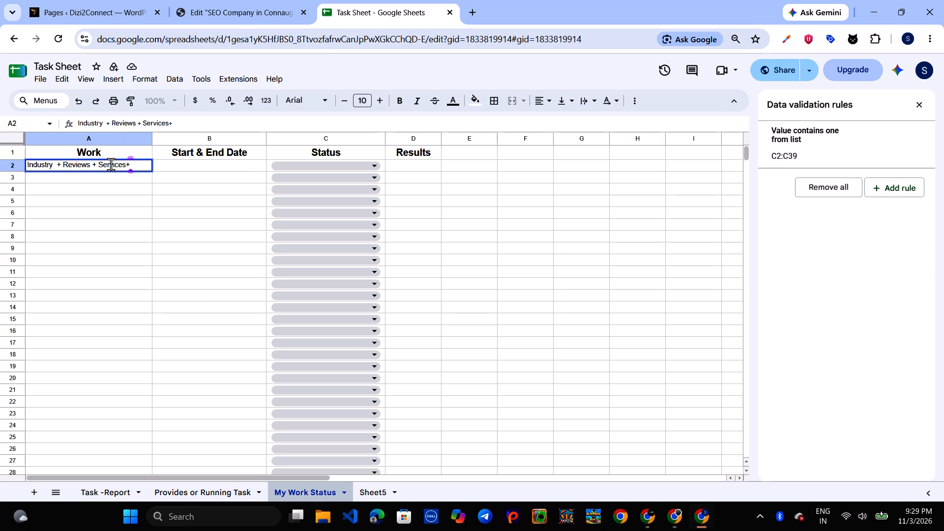
pyautogui.write('why')
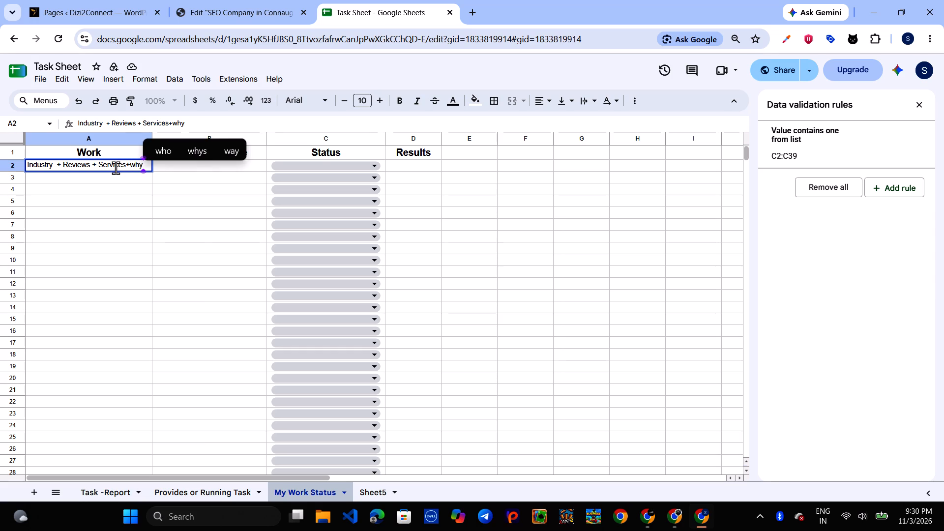
pyautogui.press('space')
pyautogui.write('choose')
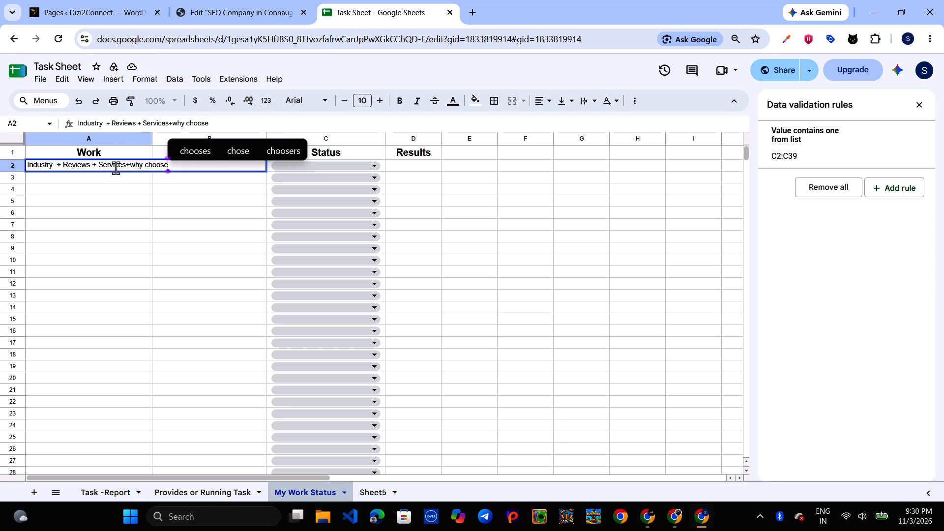
pyautogui.press('space')
pyautogui.write('dizi')
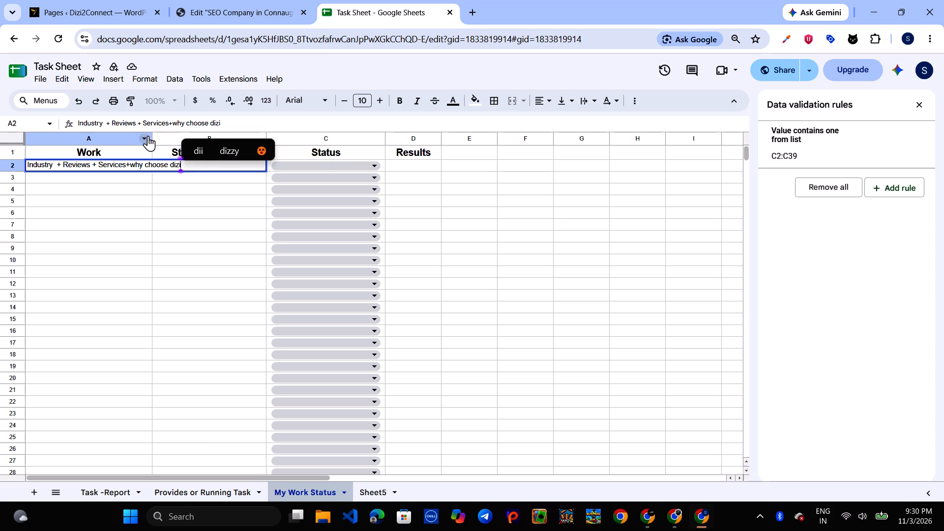
# Widen the Work column so the text in A2 fits inside it.
pyautogui.moveTo(153, 136); pyautogui.dragTo(212, 144)
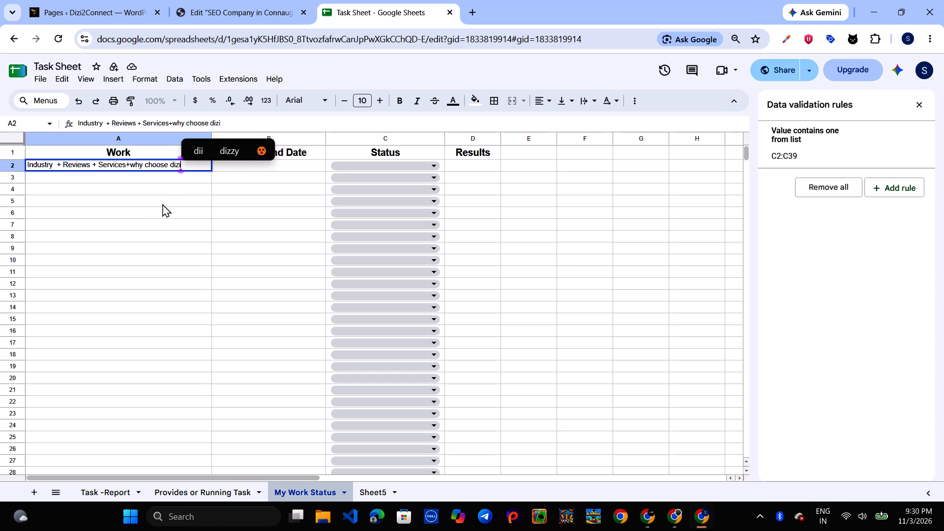
pyautogui.press('space')
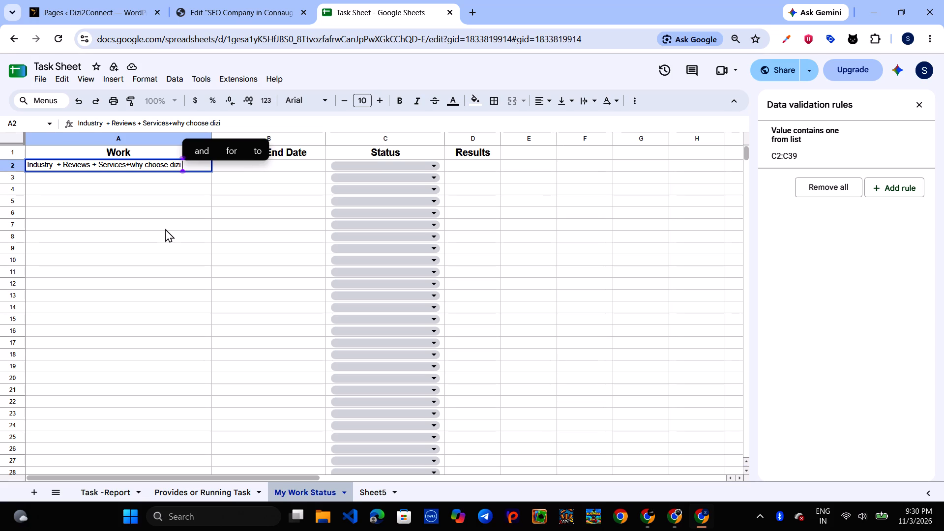
# Examine the task list and column layout of the Provides or Running Task sheet, closing the data validation rules for a full view.
pyautogui.click(166, 486)
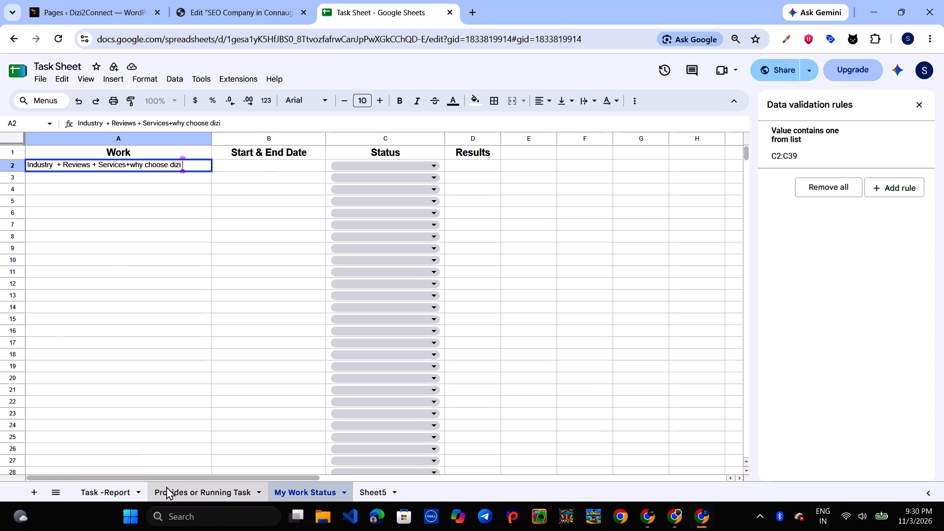
pyautogui.scroll(-3, 213, 414)
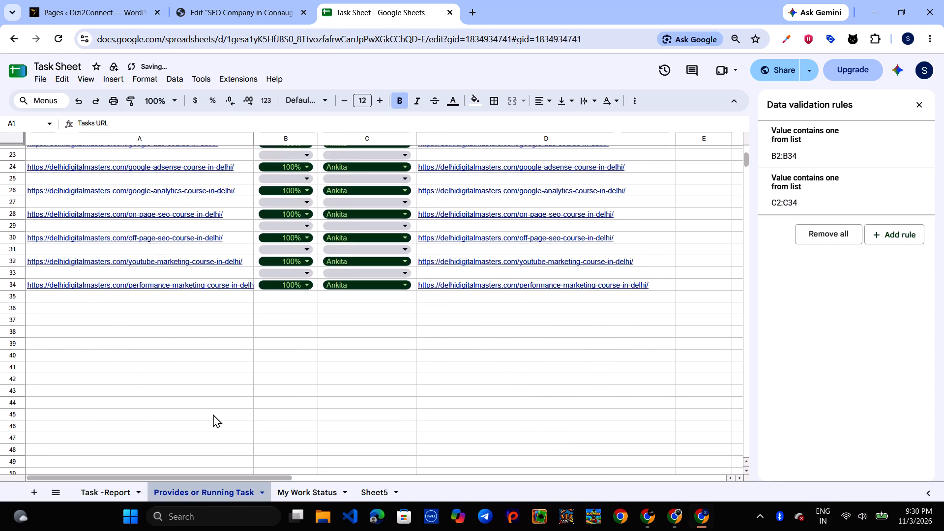
pyautogui.scroll(4, 213, 414)
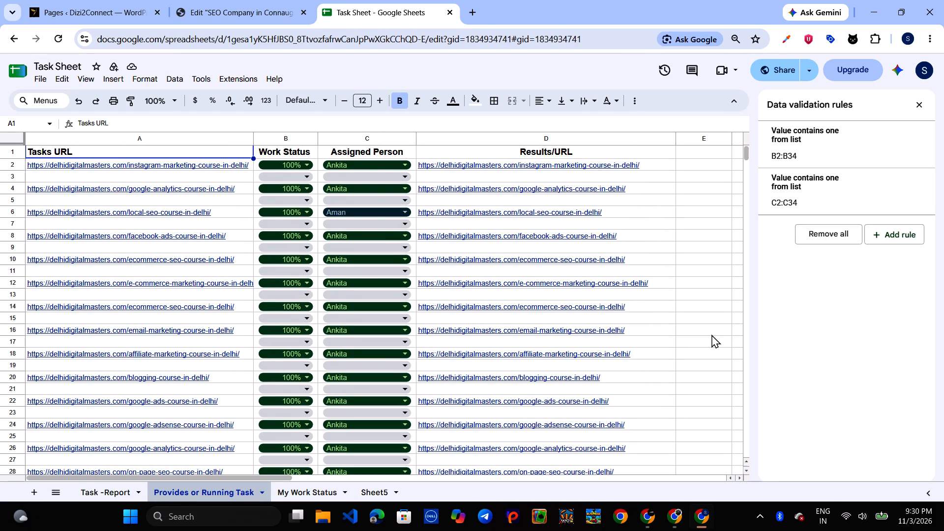
pyautogui.click(917, 102)
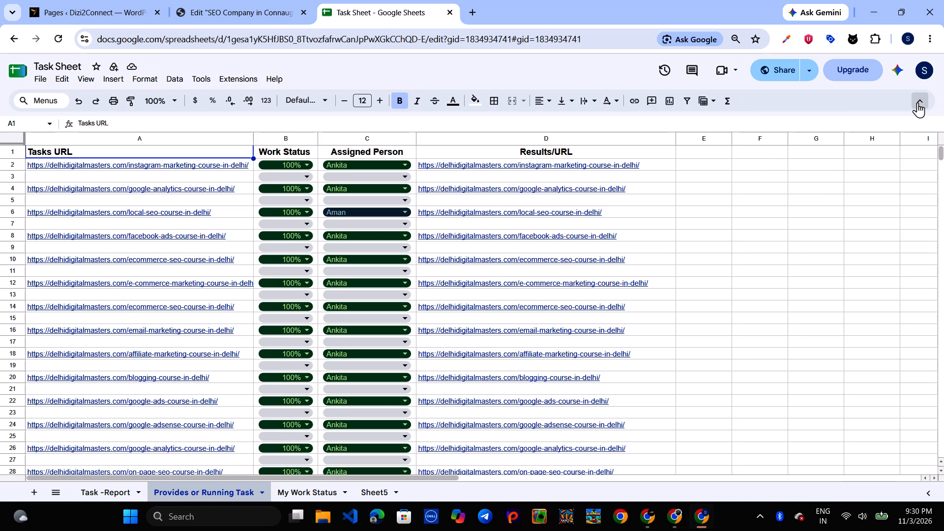
pyautogui.scroll(-5, 501, 385)
pyautogui.scroll(3, 501, 385)
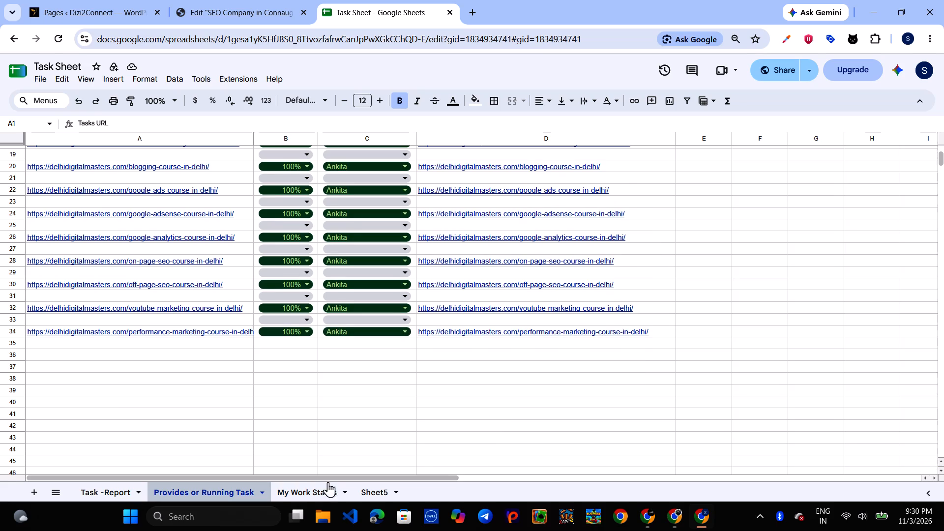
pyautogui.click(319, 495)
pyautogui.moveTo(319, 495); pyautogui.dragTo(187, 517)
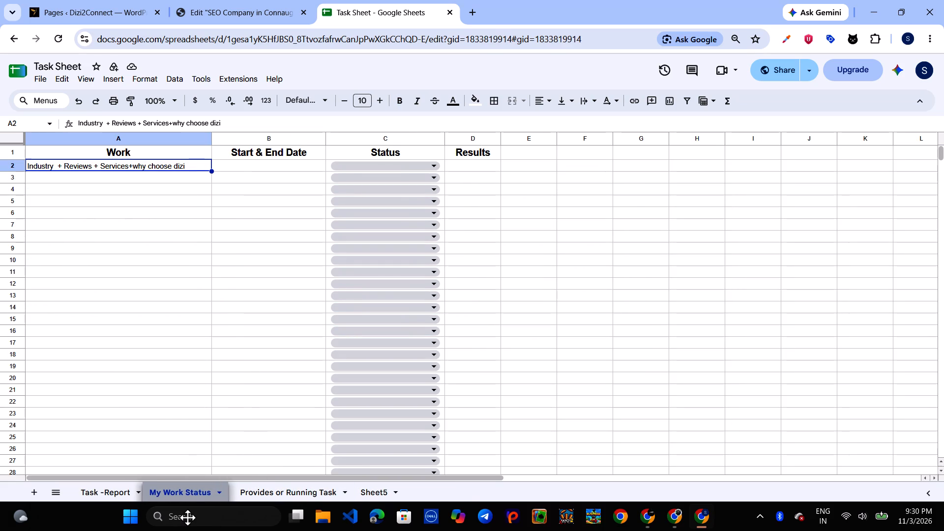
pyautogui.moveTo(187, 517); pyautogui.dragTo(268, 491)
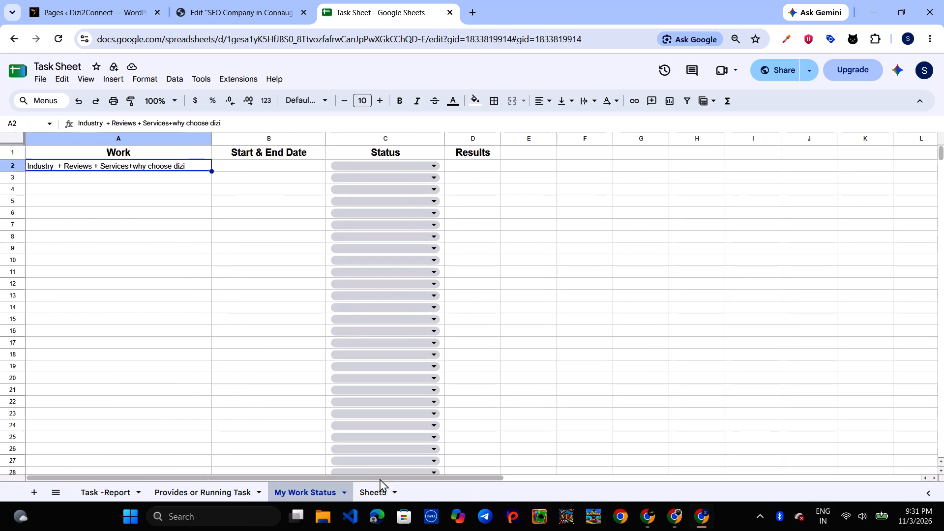
# Delete the empty sheet named Sheet5 from the workbook.
pyautogui.click(396, 489)
pyautogui.click(396, 489)
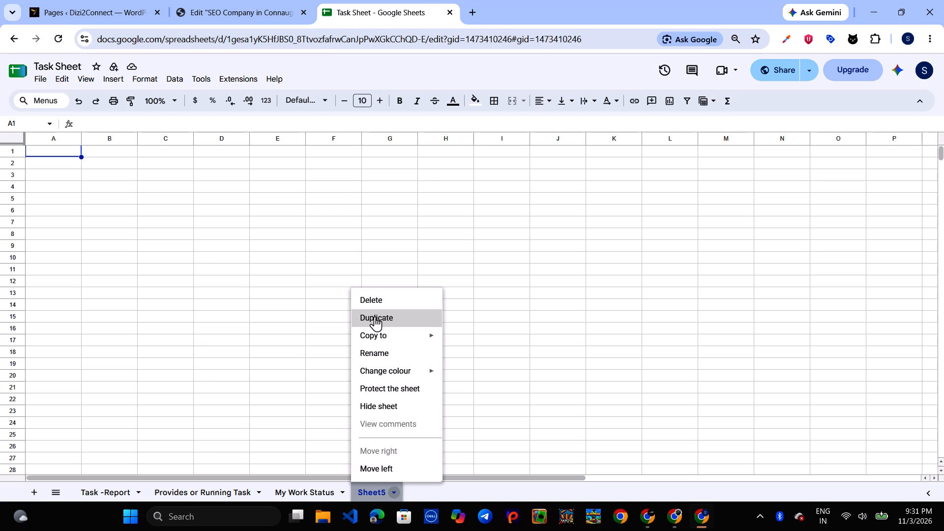
pyautogui.click(372, 301)
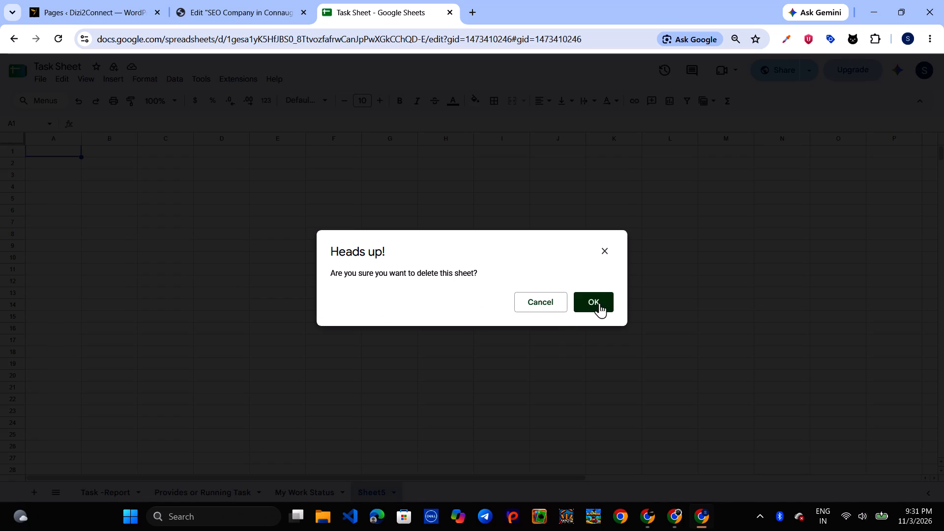
pyautogui.click(607, 301)
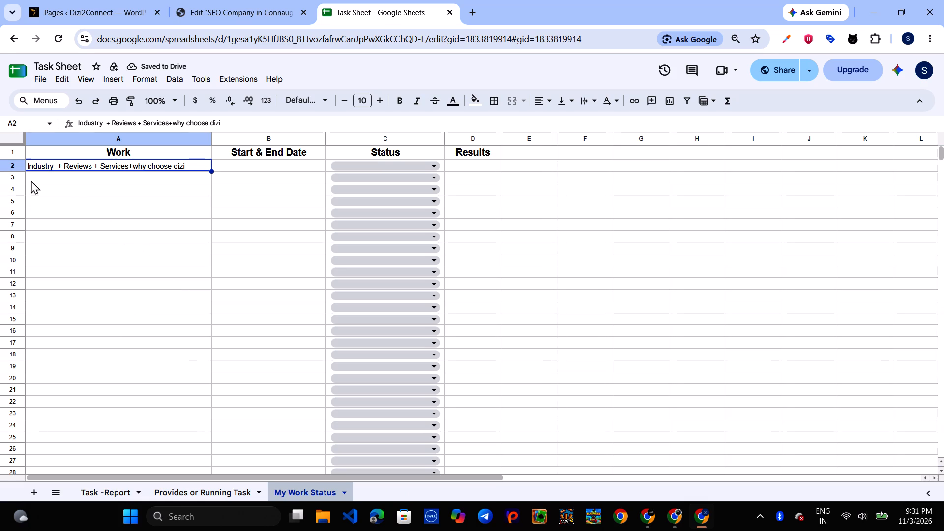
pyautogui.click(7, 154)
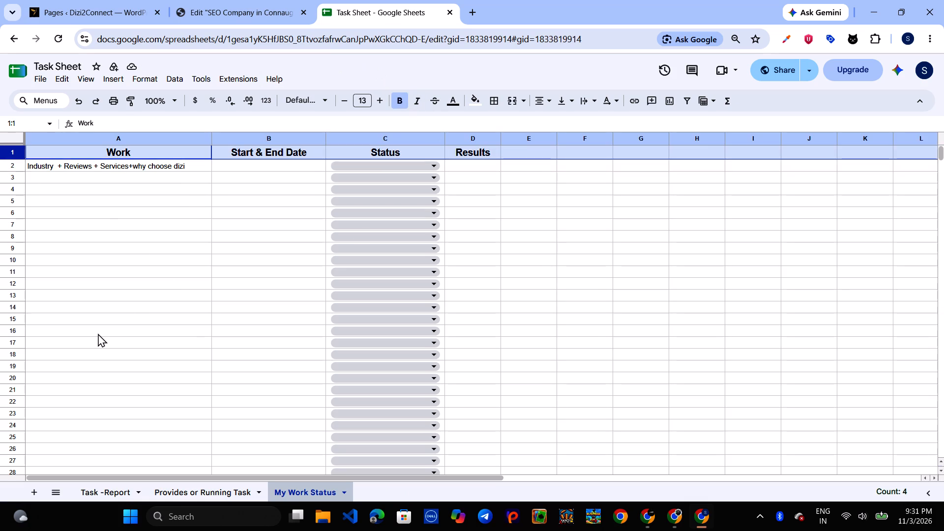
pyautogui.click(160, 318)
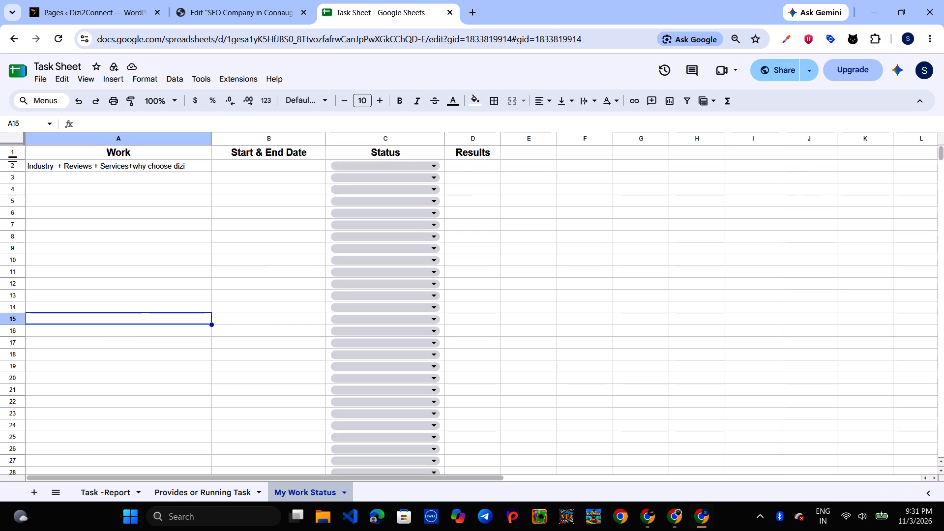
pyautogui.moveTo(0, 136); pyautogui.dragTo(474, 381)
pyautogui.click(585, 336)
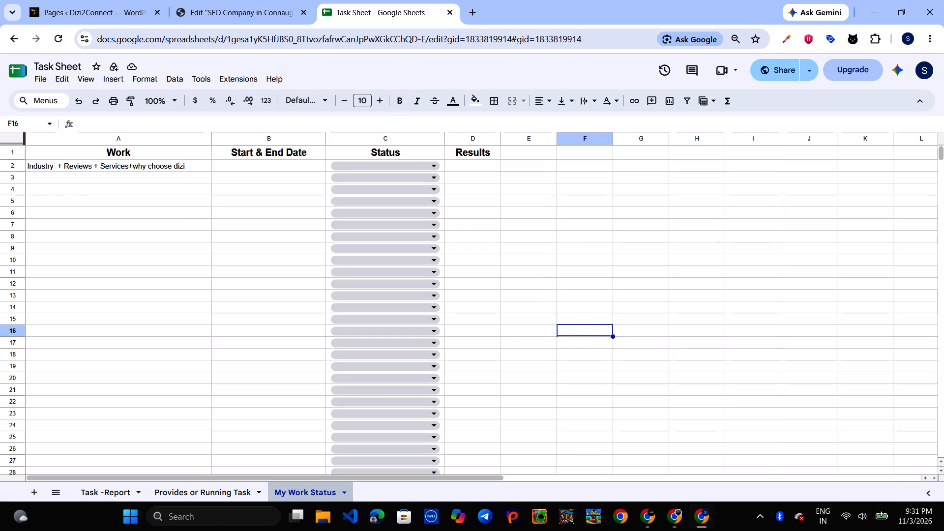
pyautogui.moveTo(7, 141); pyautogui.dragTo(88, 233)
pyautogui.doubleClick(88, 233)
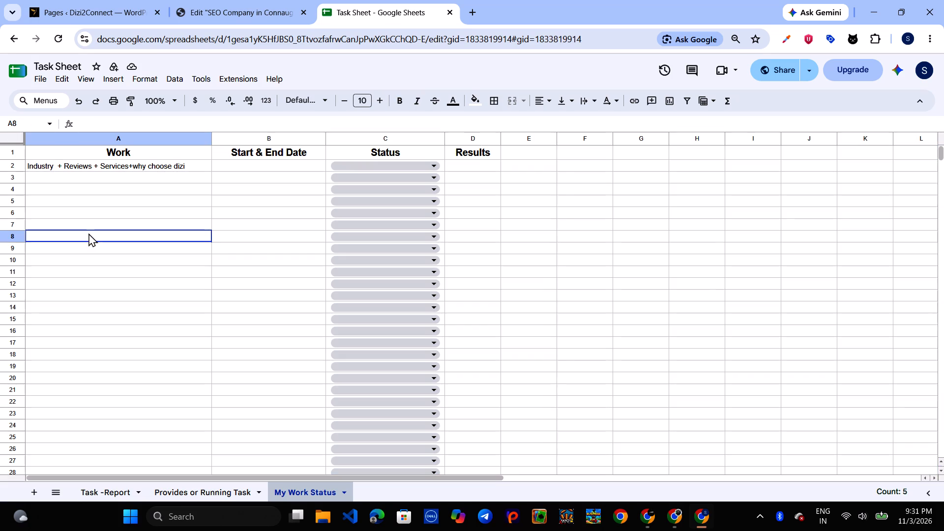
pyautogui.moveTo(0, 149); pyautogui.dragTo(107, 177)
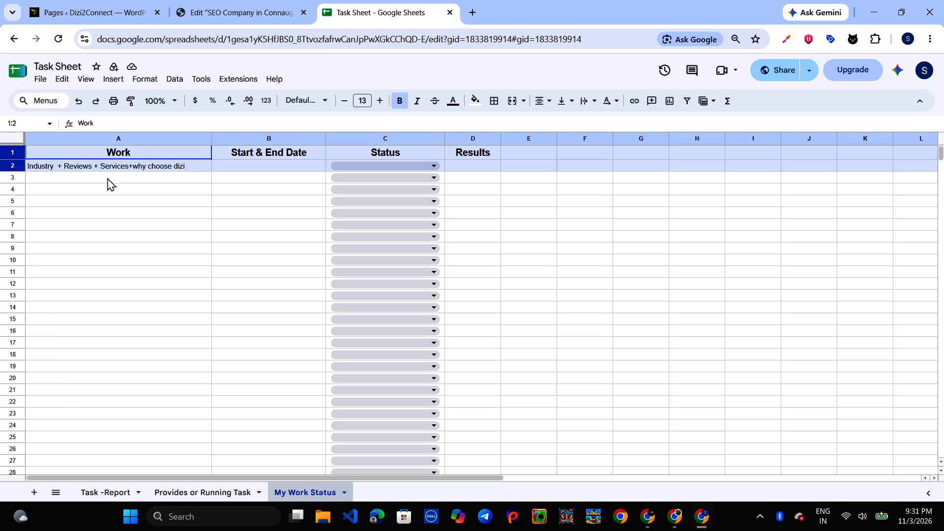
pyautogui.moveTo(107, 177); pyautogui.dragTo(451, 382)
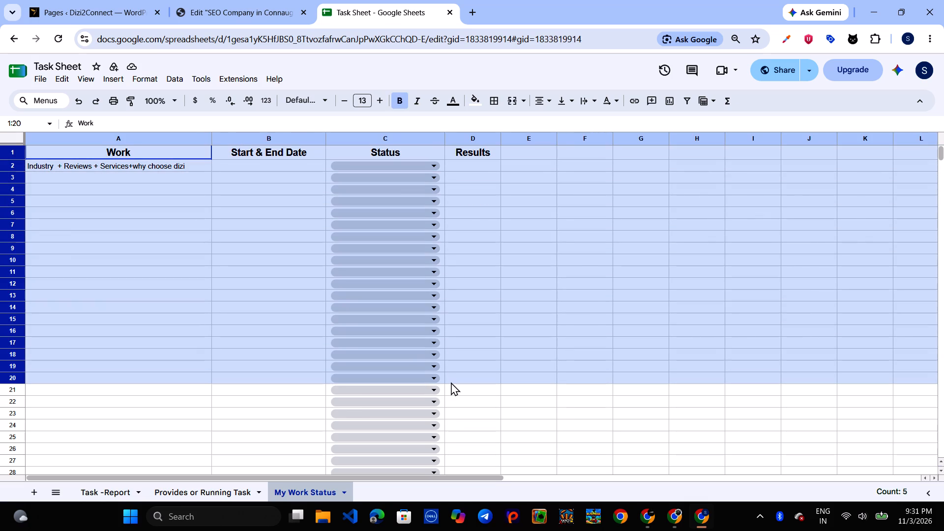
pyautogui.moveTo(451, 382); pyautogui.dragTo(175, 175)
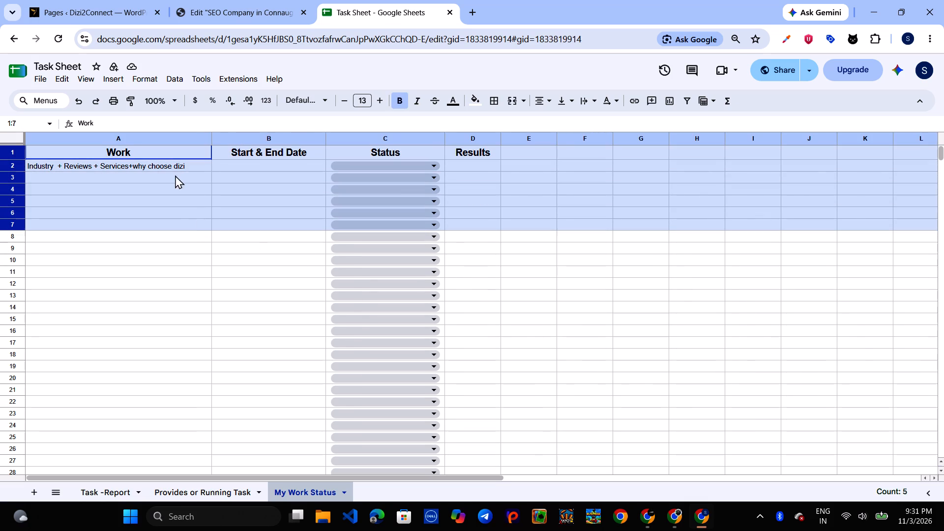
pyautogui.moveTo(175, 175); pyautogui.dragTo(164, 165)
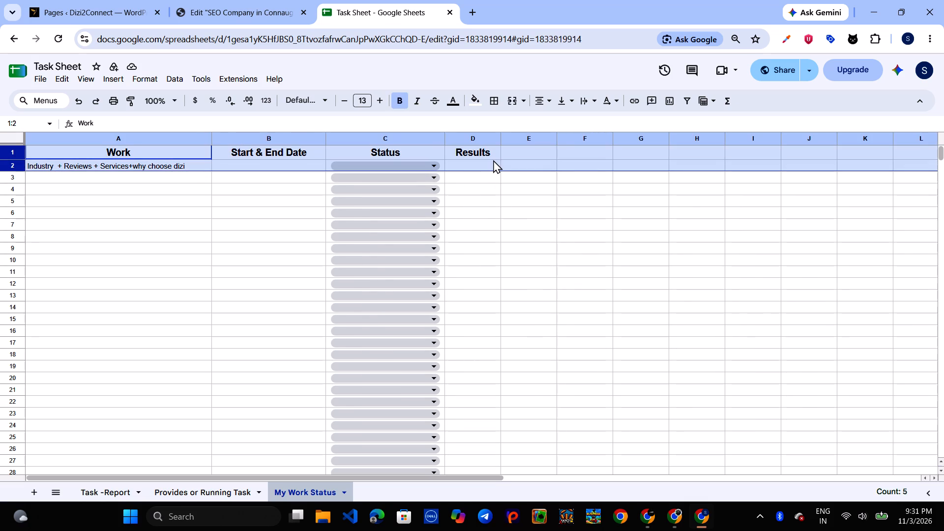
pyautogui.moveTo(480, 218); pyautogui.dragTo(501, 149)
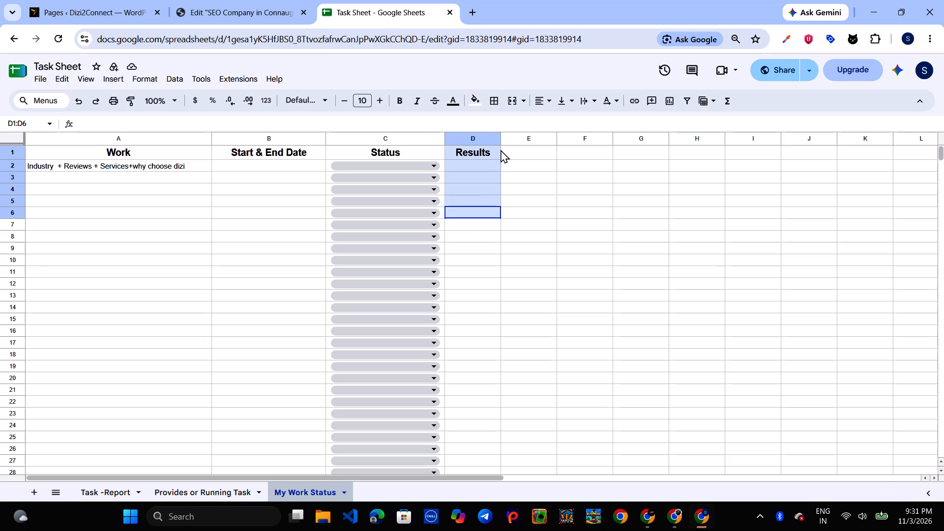
pyautogui.moveTo(501, 149); pyautogui.dragTo(493, 134)
pyautogui.moveTo(493, 134); pyautogui.dragTo(4, 178)
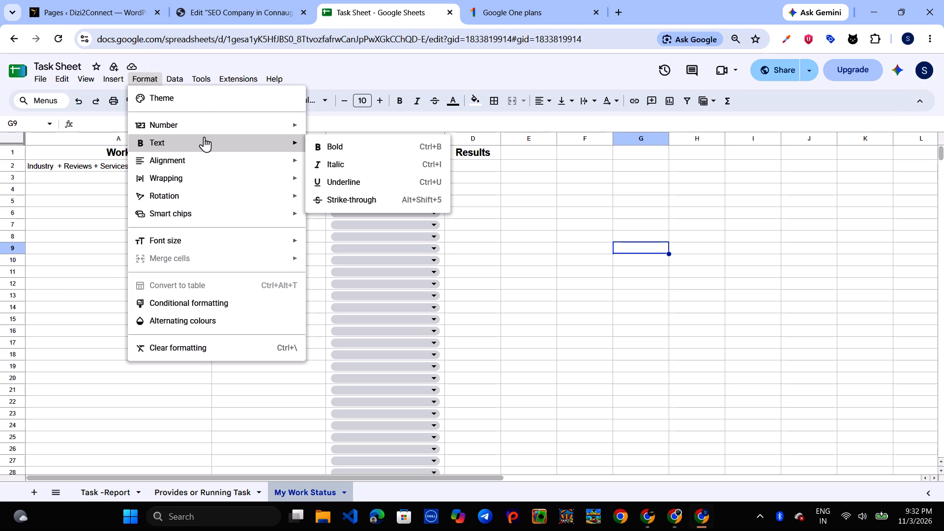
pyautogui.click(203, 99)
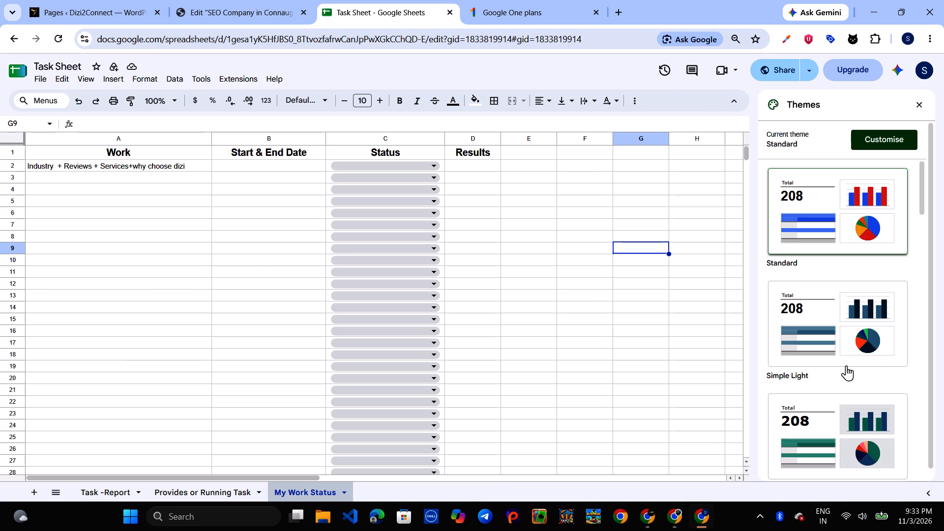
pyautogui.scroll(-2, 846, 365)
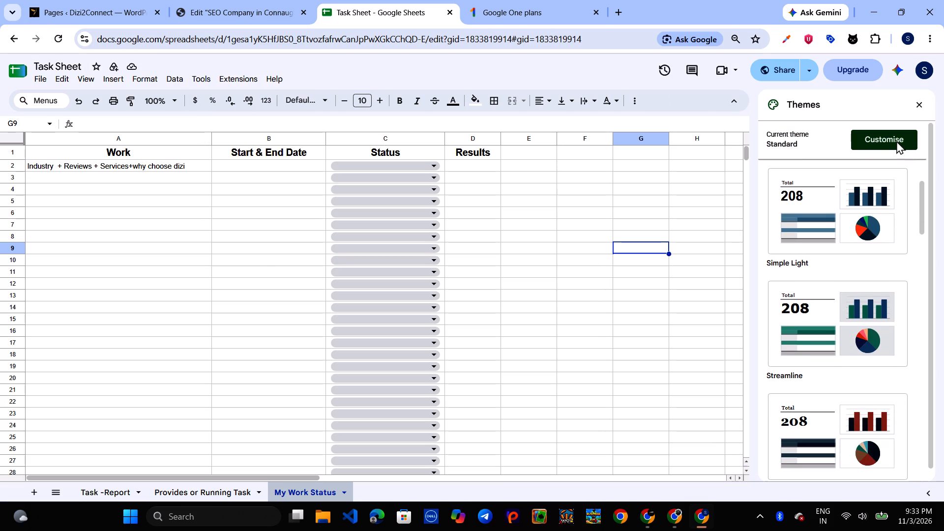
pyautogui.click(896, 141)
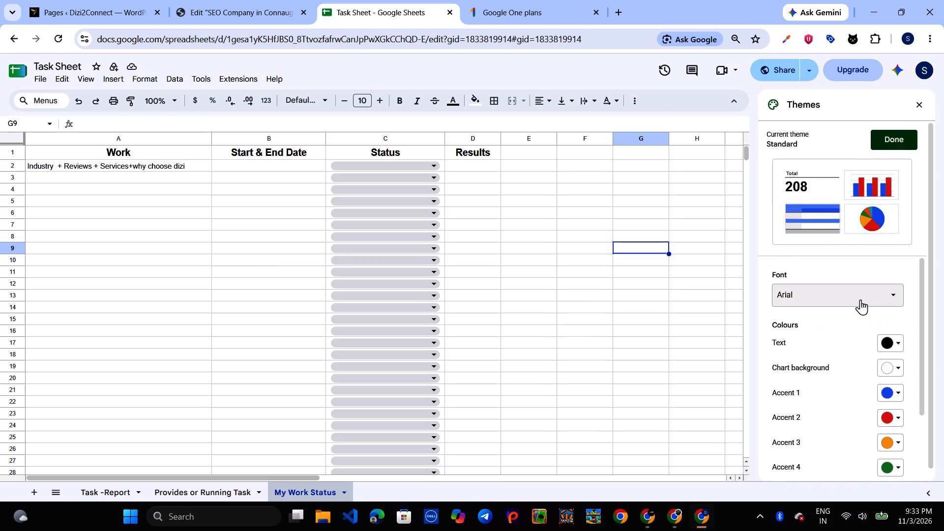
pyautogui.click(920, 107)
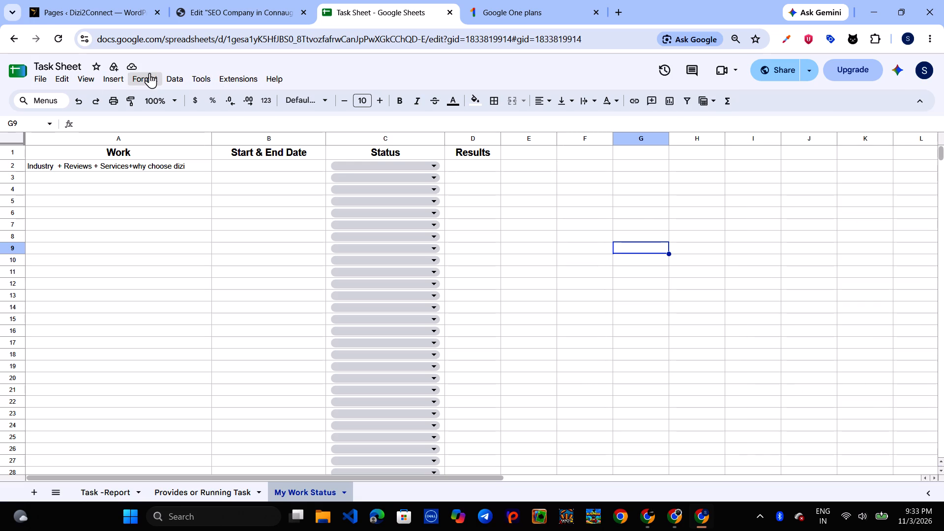
# Dismiss the cat break reminder covering the sheet.
pyautogui.click(197, 75)
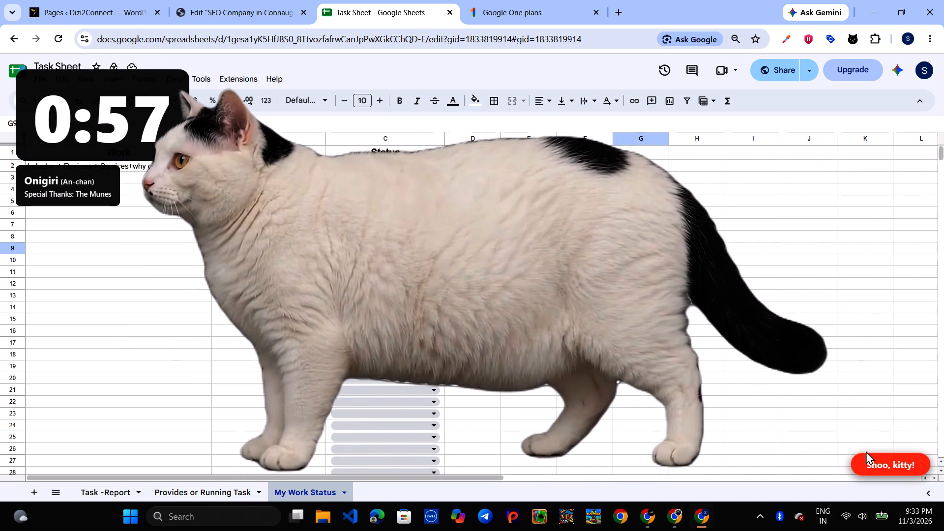
pyautogui.click(869, 461)
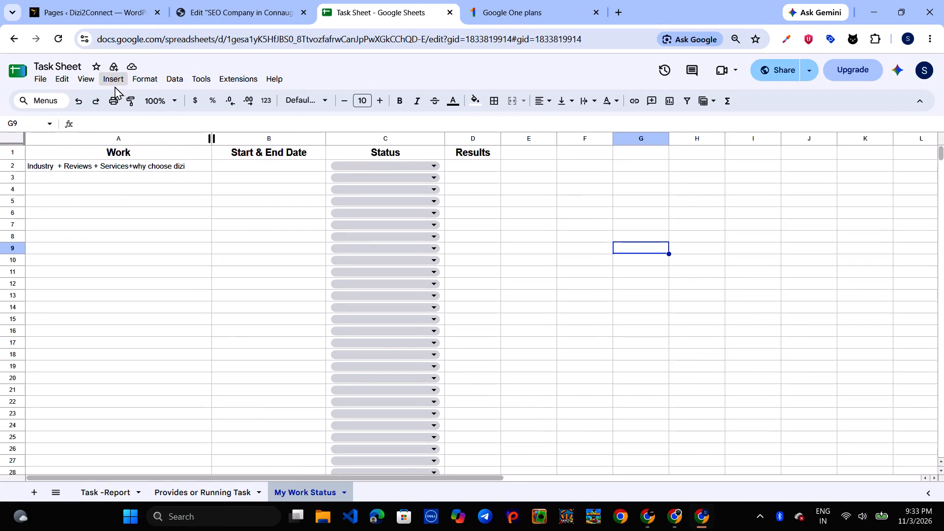
# Compare the Simple Light and Streamline themes on the spreadsheet and keep Simple Light applied.
pyautogui.click(146, 81)
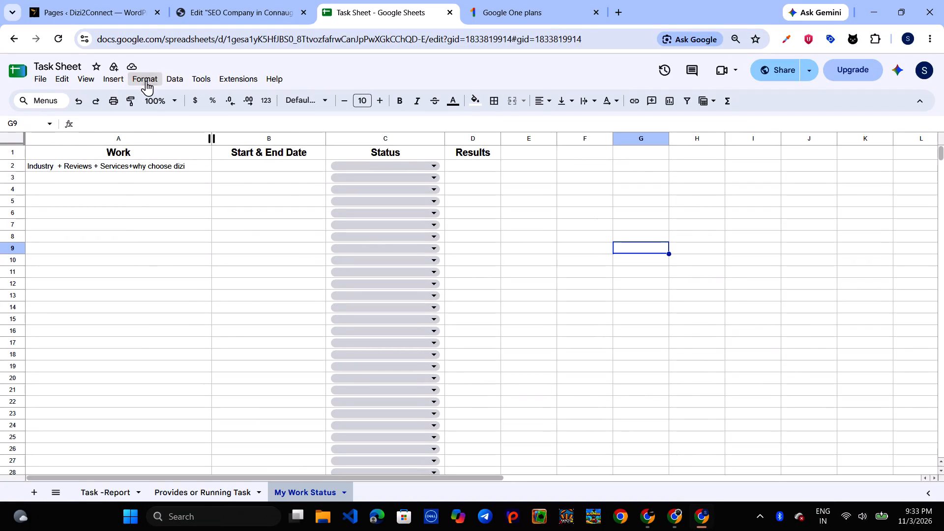
pyautogui.click(156, 96)
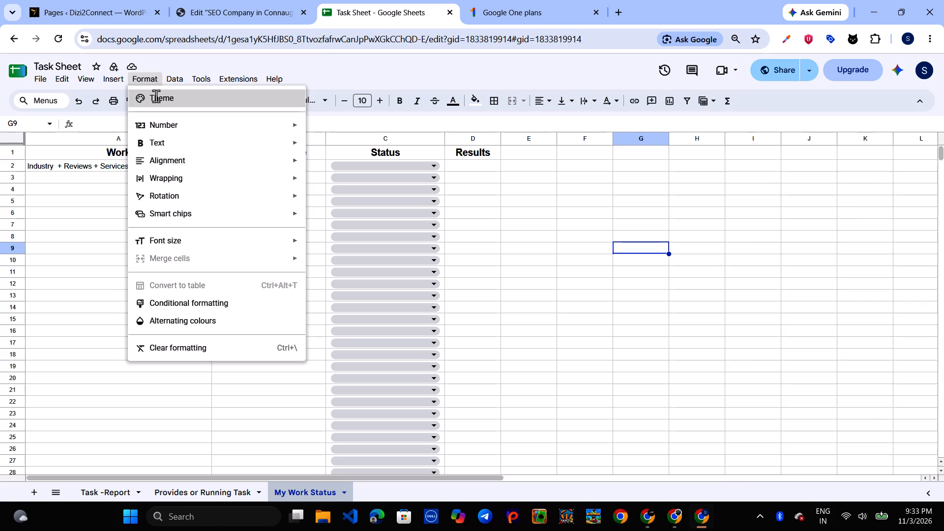
pyautogui.click(826, 220)
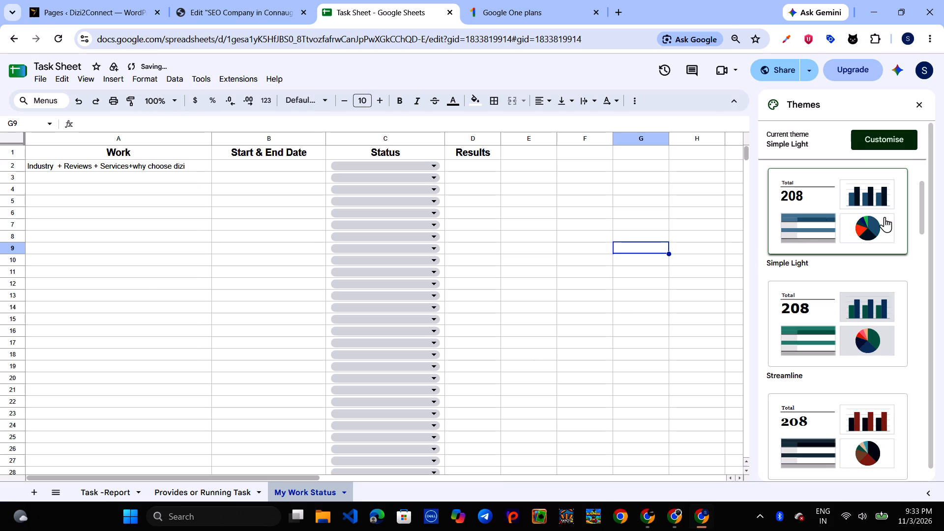
pyautogui.click(856, 215)
pyautogui.scroll(-2, 566, 309)
pyautogui.scroll(3, 566, 309)
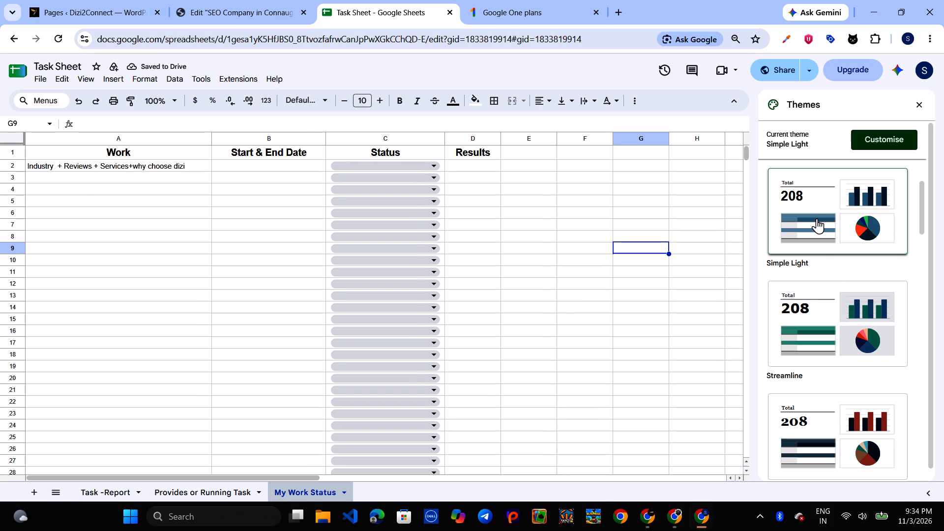
pyautogui.tripleClick(817, 218)
pyautogui.click(807, 312)
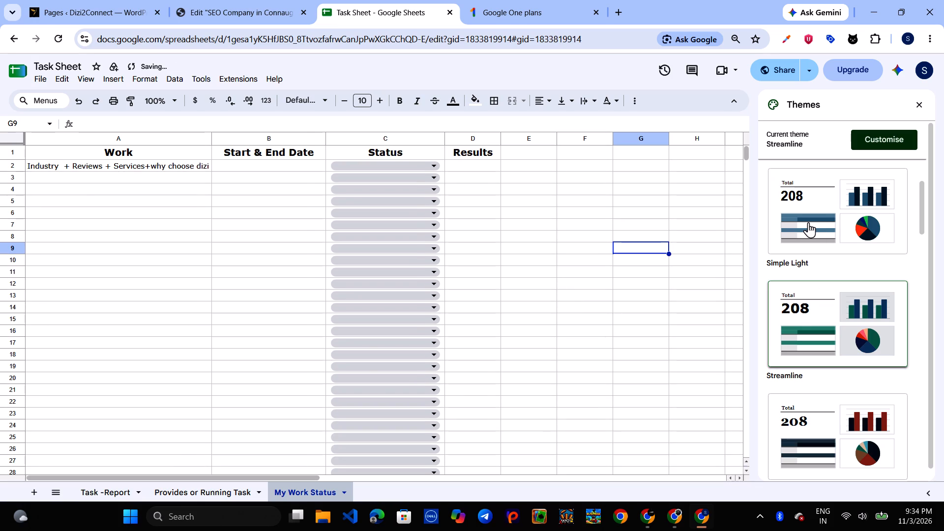
pyautogui.click(808, 222)
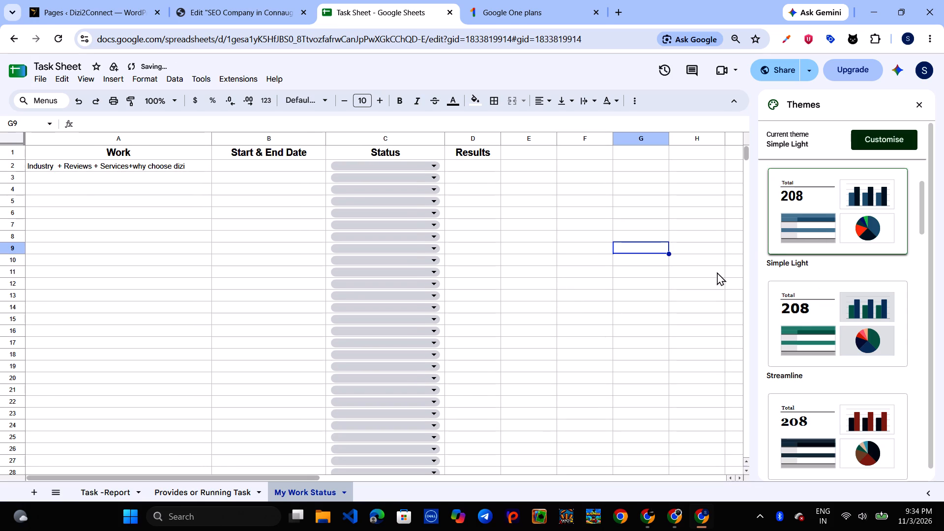
pyautogui.click(793, 310)
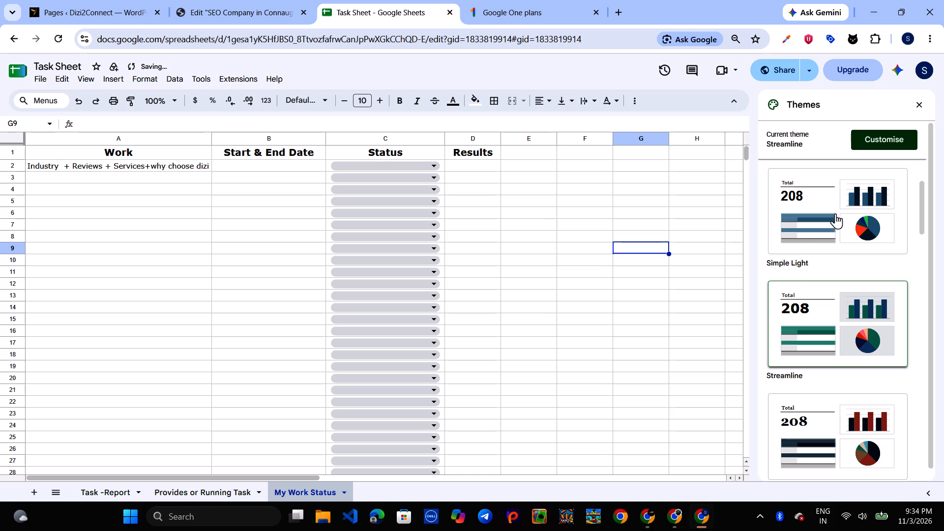
pyautogui.click(837, 211)
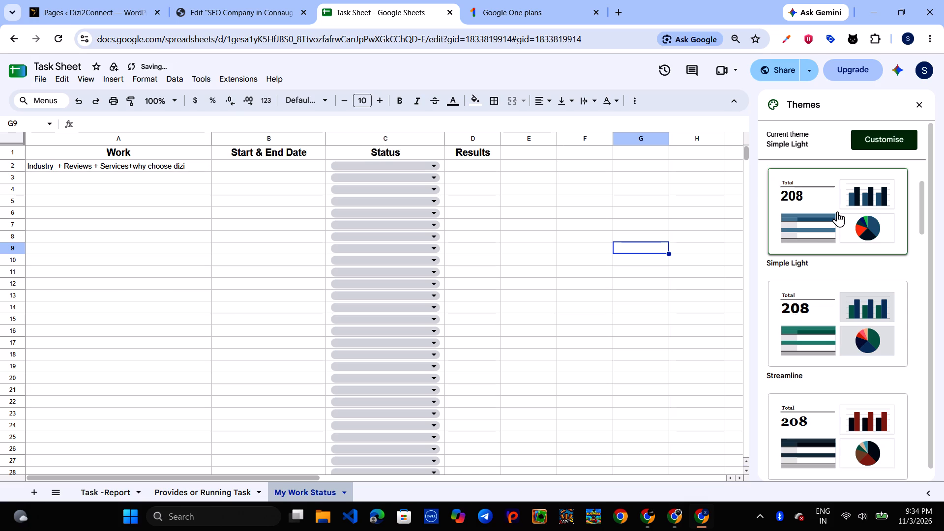
pyautogui.click(837, 211)
pyautogui.click(922, 103)
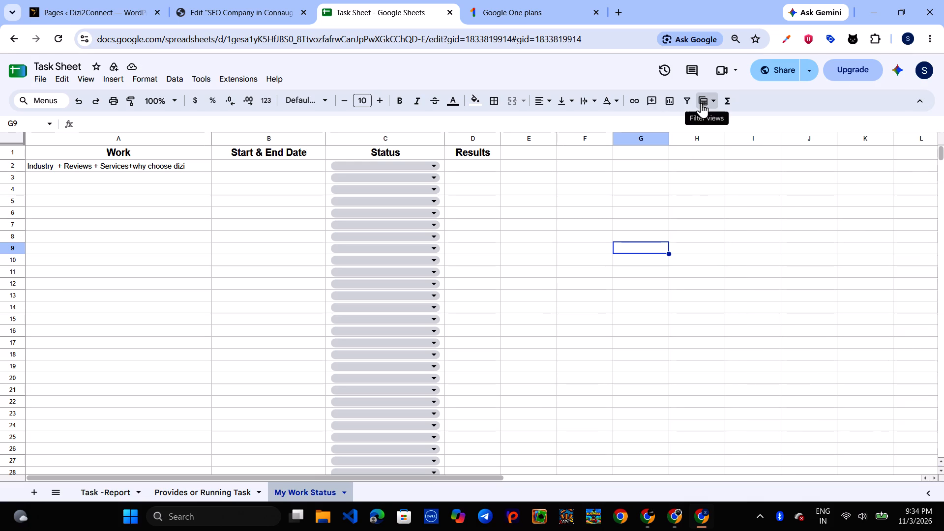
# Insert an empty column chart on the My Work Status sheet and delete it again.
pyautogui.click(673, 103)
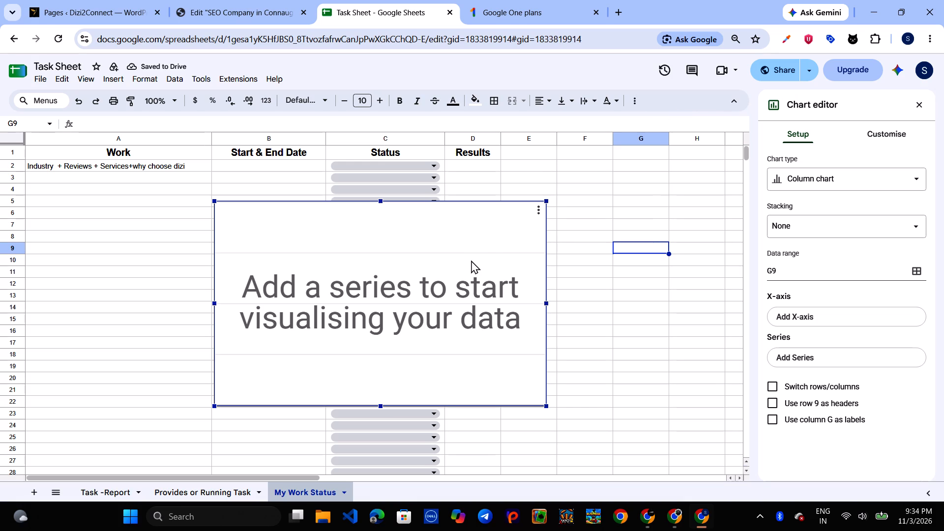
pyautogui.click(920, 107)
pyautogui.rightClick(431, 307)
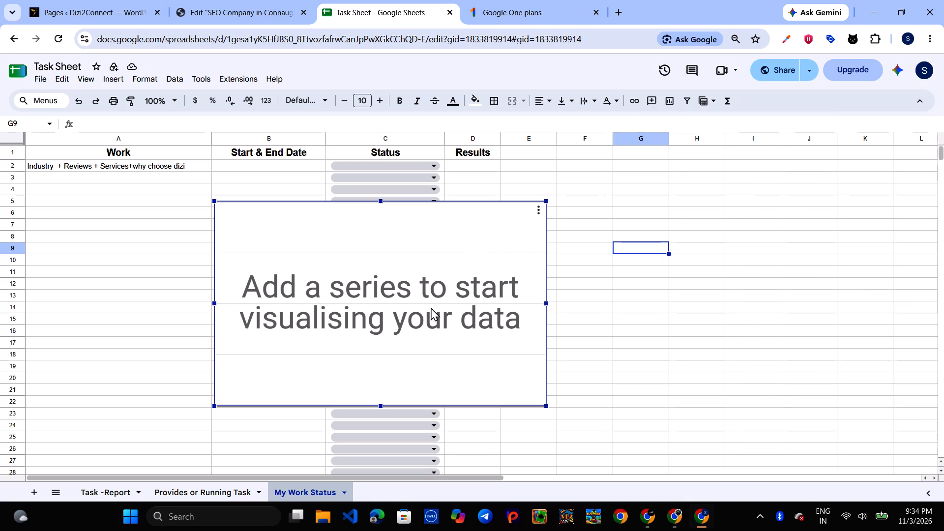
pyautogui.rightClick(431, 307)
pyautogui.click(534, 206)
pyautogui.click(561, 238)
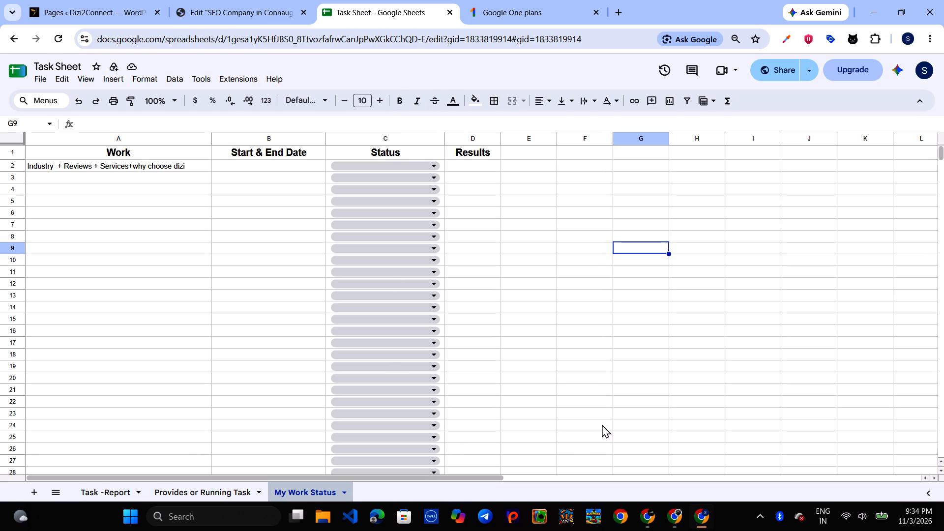
# Enter "1oct to........" as the start and end date of the first work entry in cell B2.
pyautogui.click(292, 166)
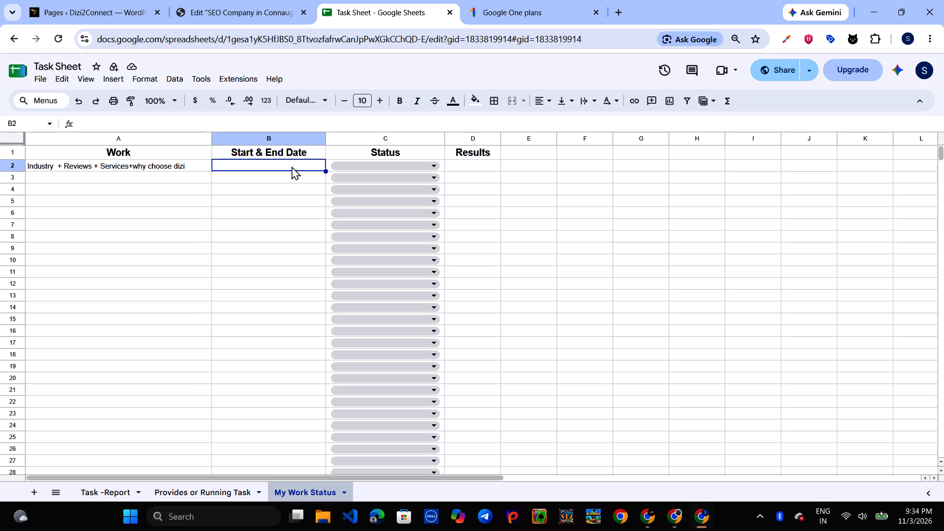
pyautogui.hotkey('shift', '!')
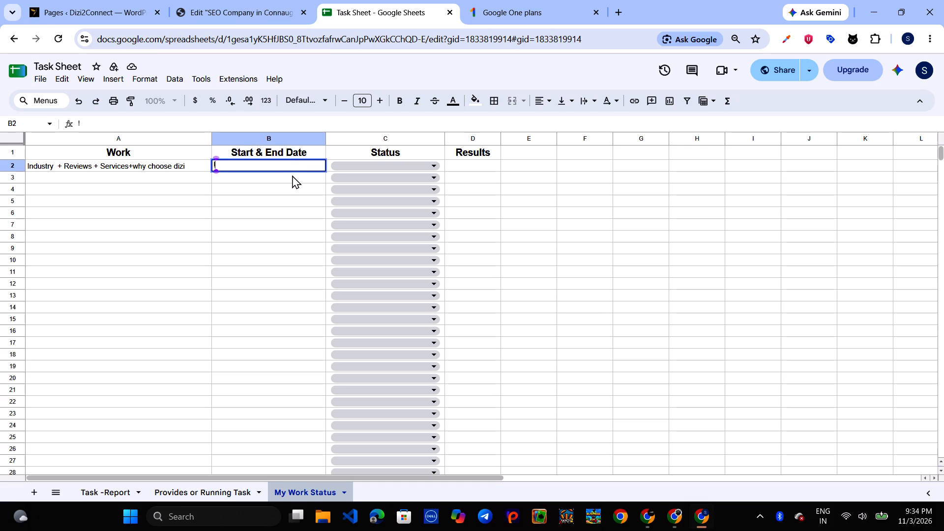
pyautogui.press('BackSpace')
pyautogui.hotkey('shift', '!')
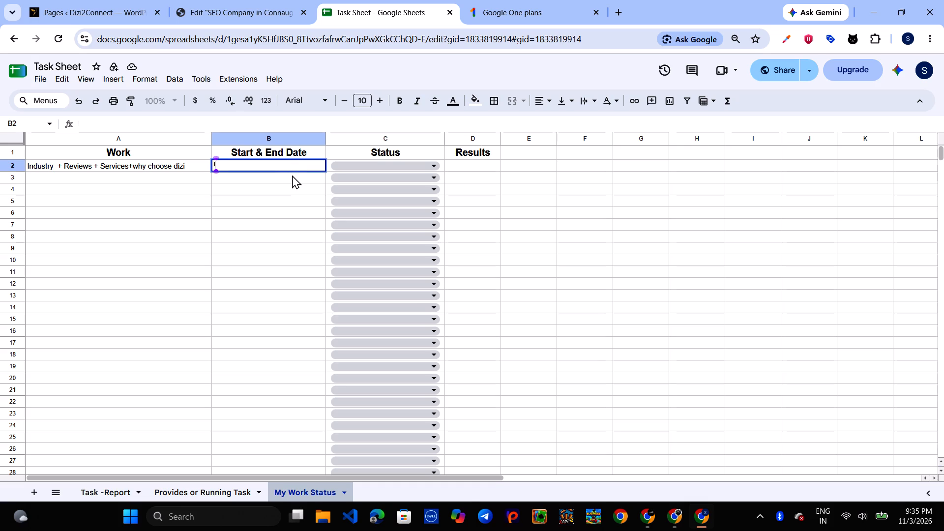
pyautogui.press('=')
pyautogui.press('BackSpace')
pyautogui.press('BackSpace')
pyautogui.press('1')
pyautogui.write('oct to')
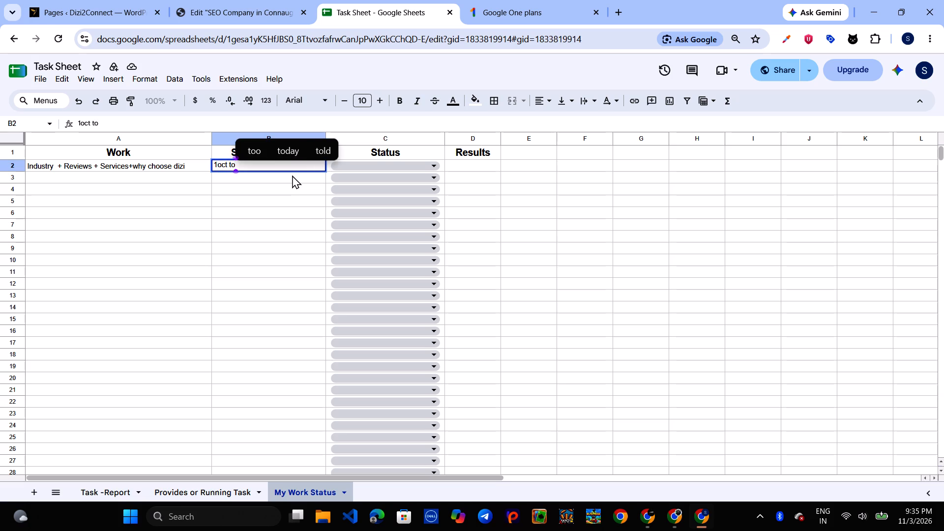
pyautogui.write('........')
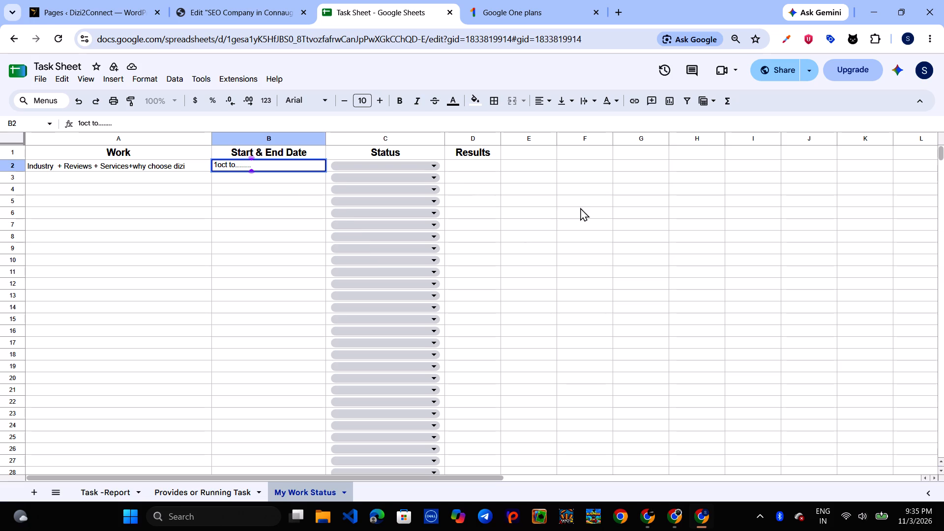
# Add a light blue "Going ON" option to the Status drop-down and apply the change to all matching drop-downs.
pyautogui.click(436, 163)
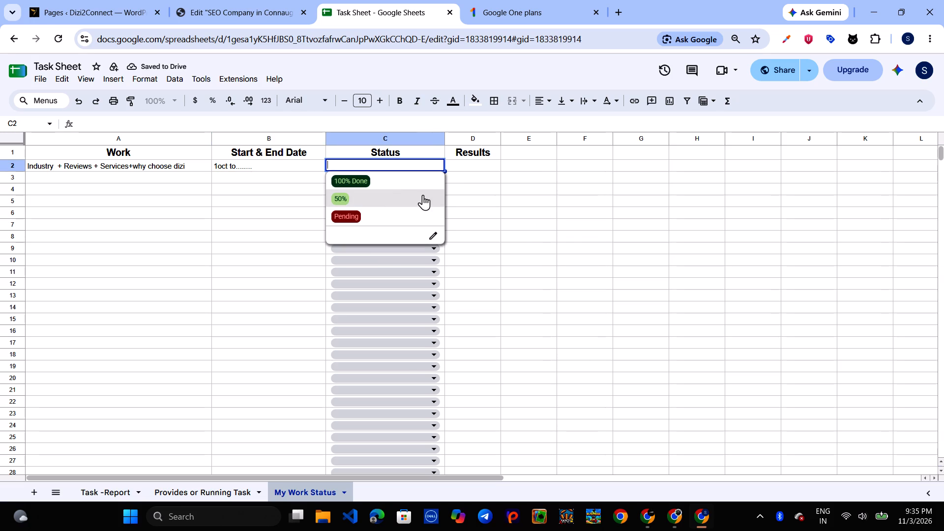
pyautogui.click(436, 233)
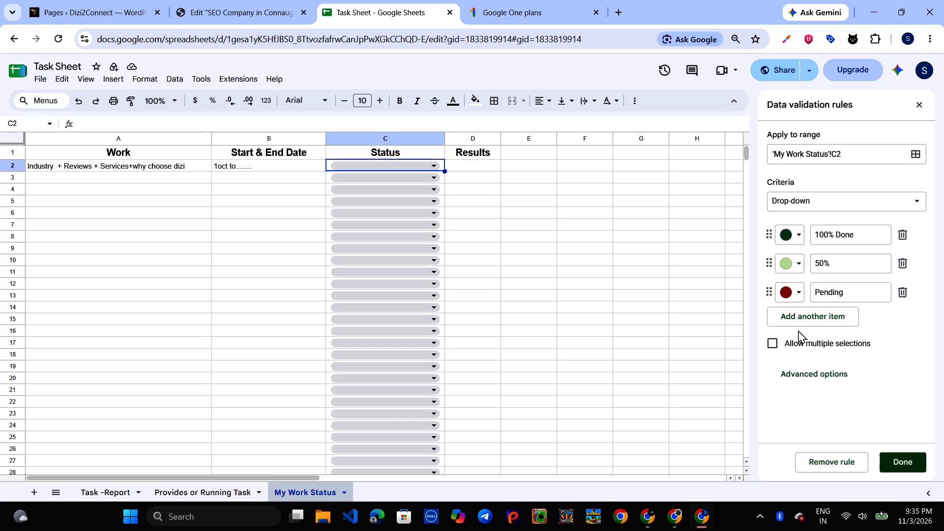
pyautogui.click(800, 318)
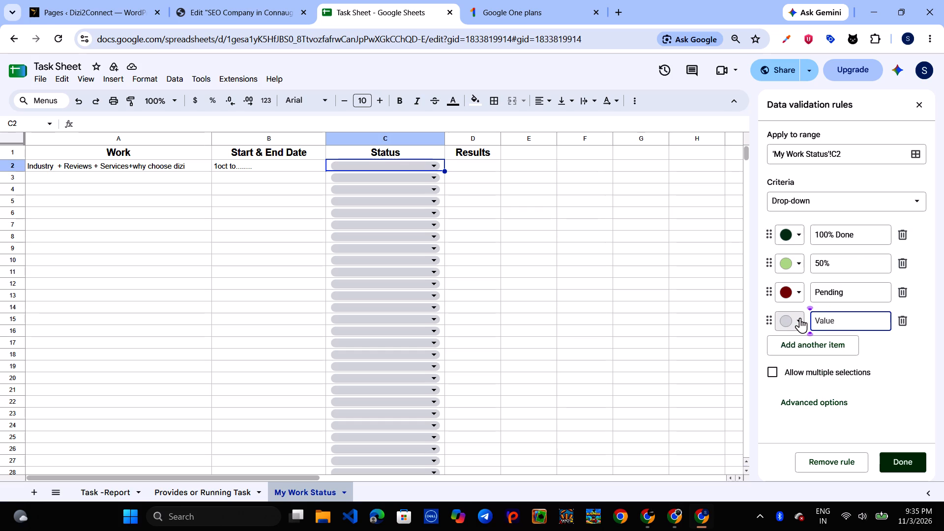
pyautogui.write('Going')
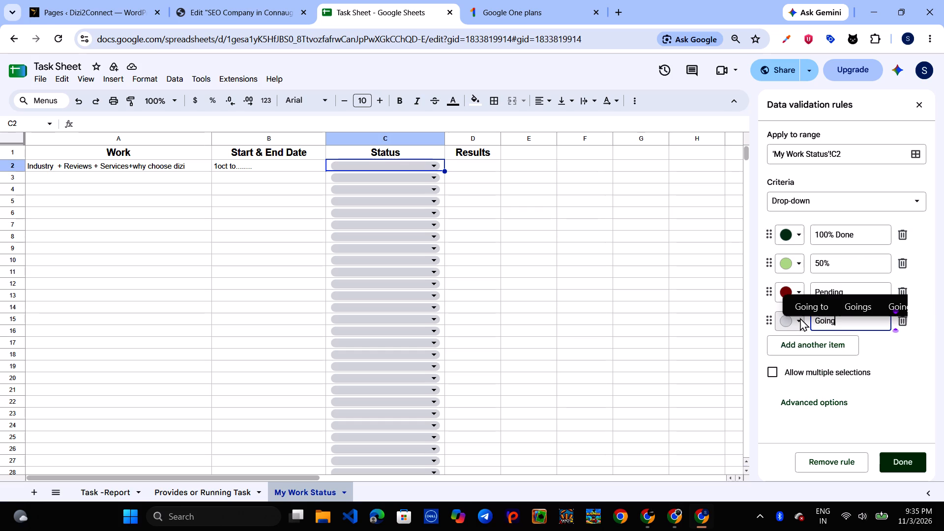
pyautogui.press('space')
pyautogui.write('ON')
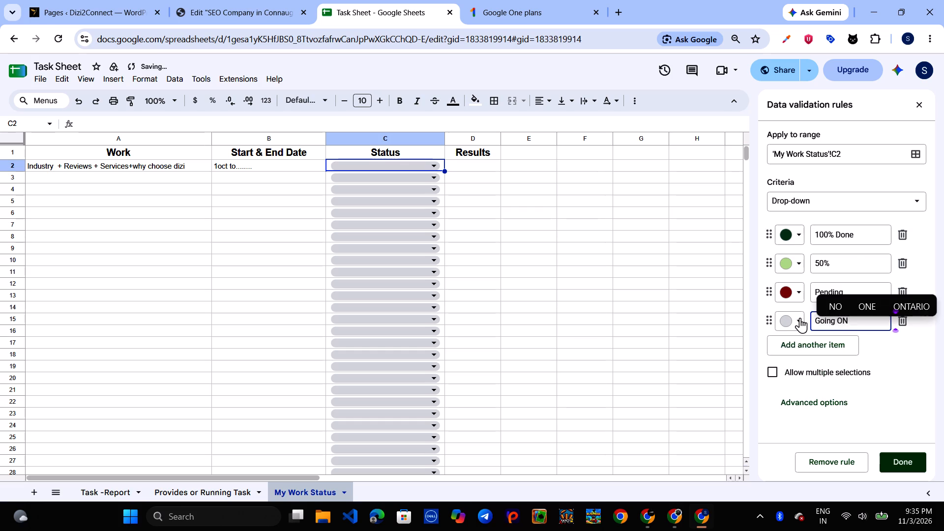
pyautogui.click(786, 320)
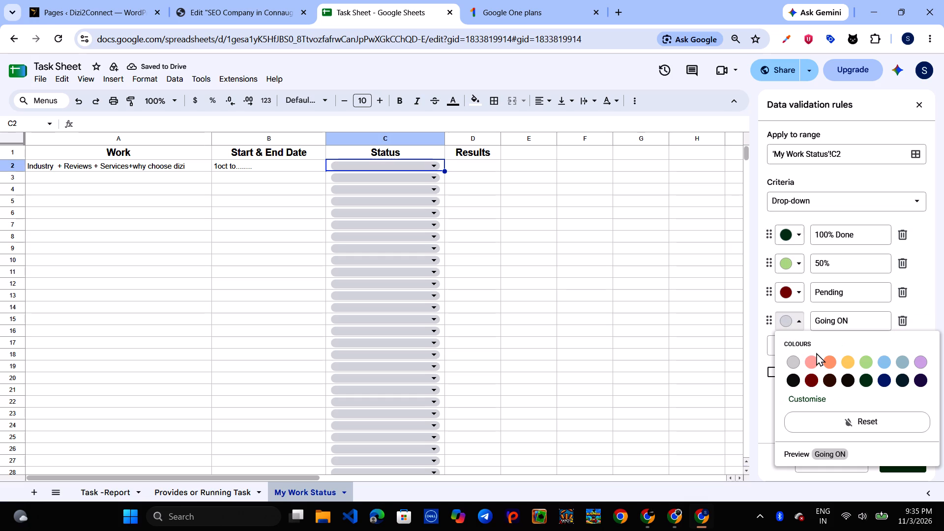
pyautogui.click(879, 362)
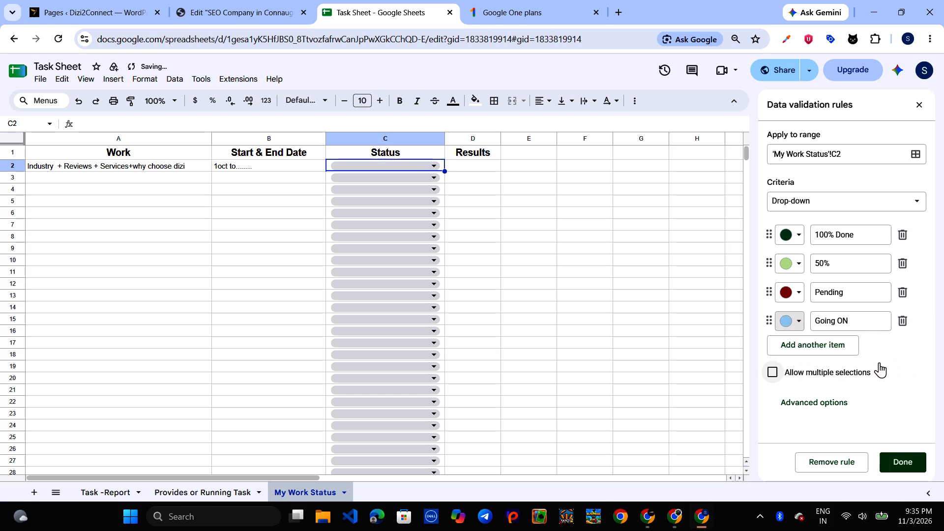
pyautogui.click(897, 461)
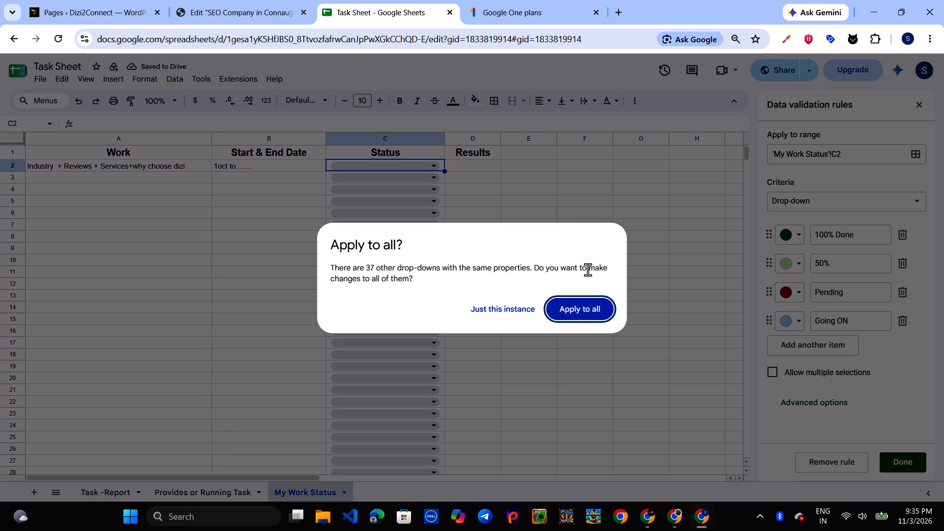
pyautogui.click(555, 307)
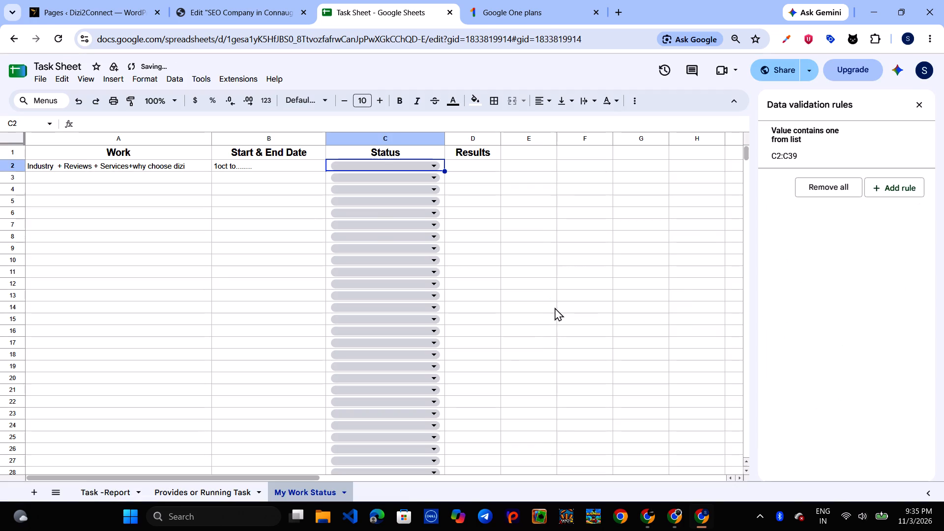
# Set the first work entry's status in C2 to Going ON.
pyautogui.click(431, 167)
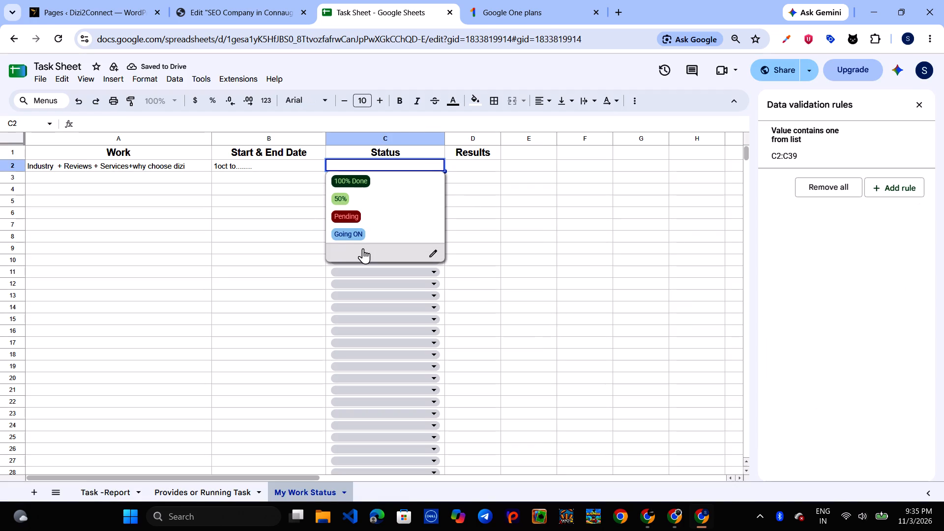
pyautogui.click(383, 237)
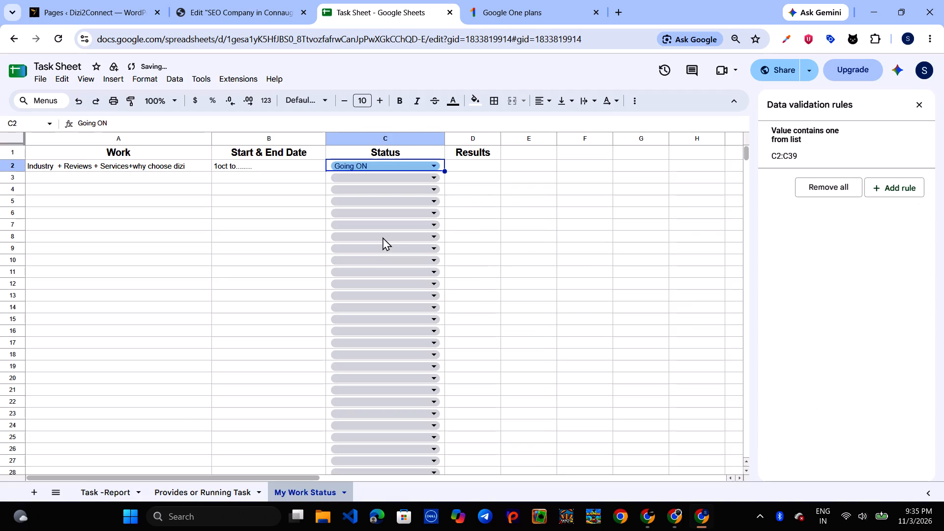
pyautogui.click(494, 254)
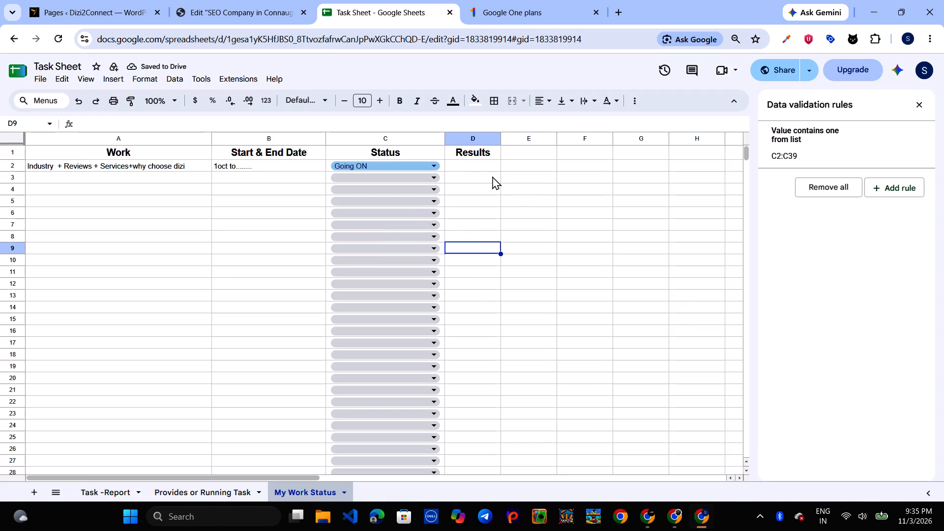
# Widen the Results column to about two and a half times its width.
pyautogui.click(480, 165)
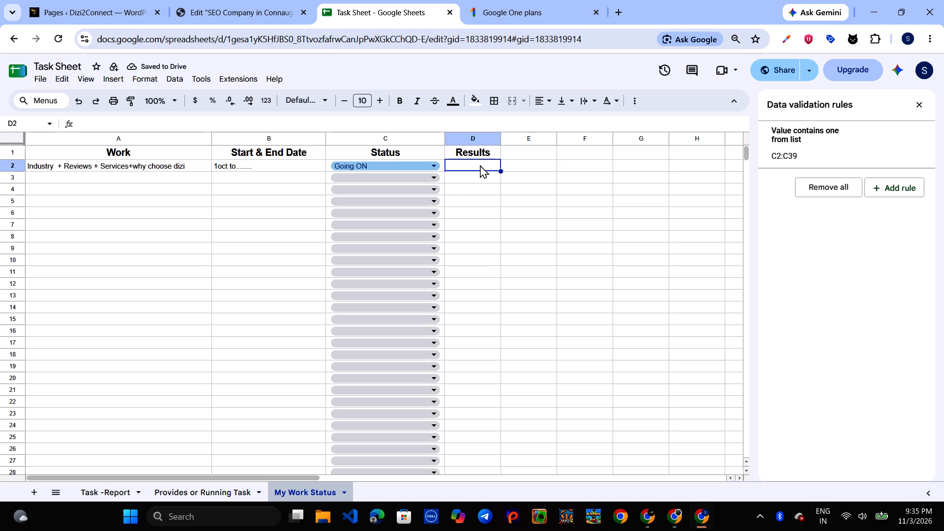
pyautogui.moveTo(502, 140); pyautogui.dragTo(516, 137)
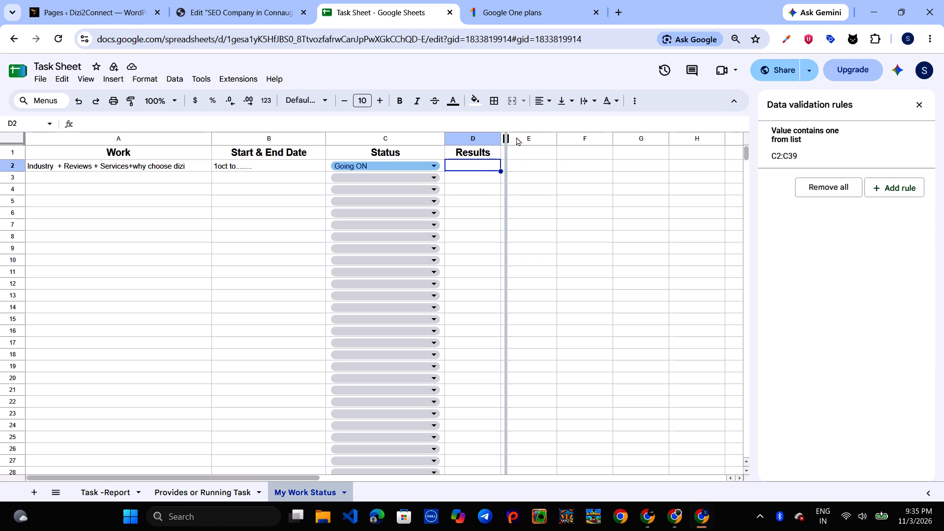
pyautogui.moveTo(516, 137); pyautogui.dragTo(586, 135)
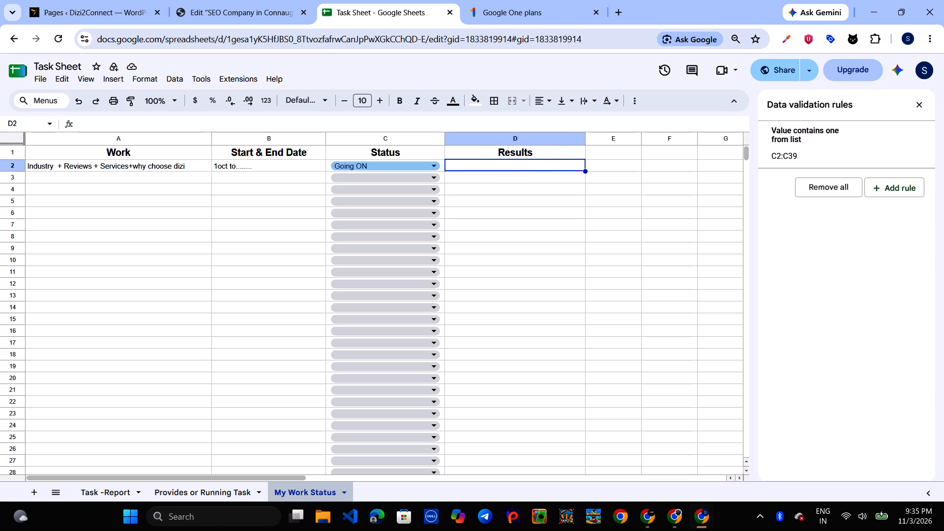
# Extend the Results header in D1 to read "Results/Targetd Page".
pyautogui.click(548, 148)
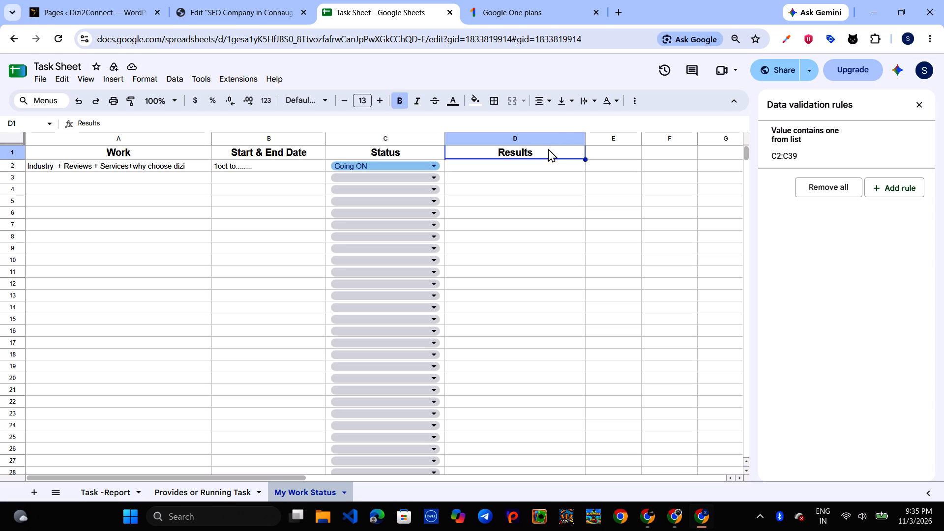
pyautogui.doubleClick(548, 148)
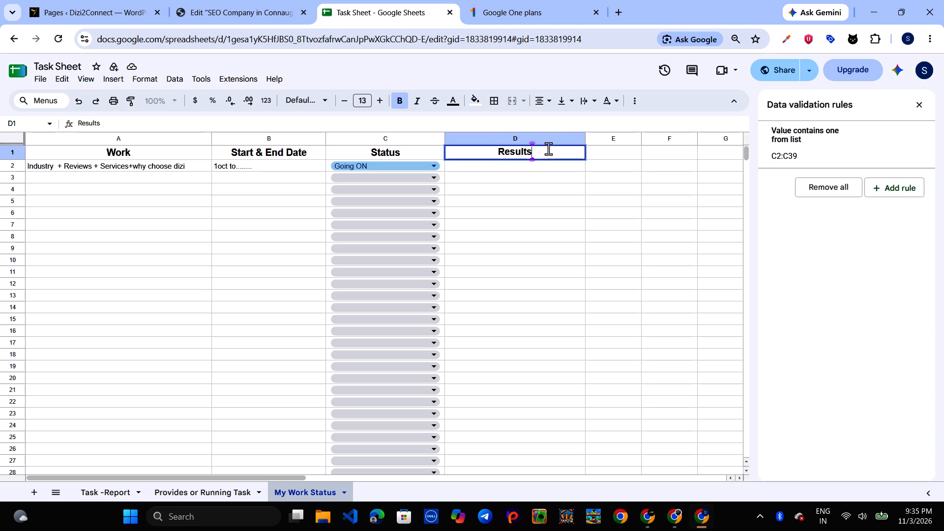
pyautogui.press('/')
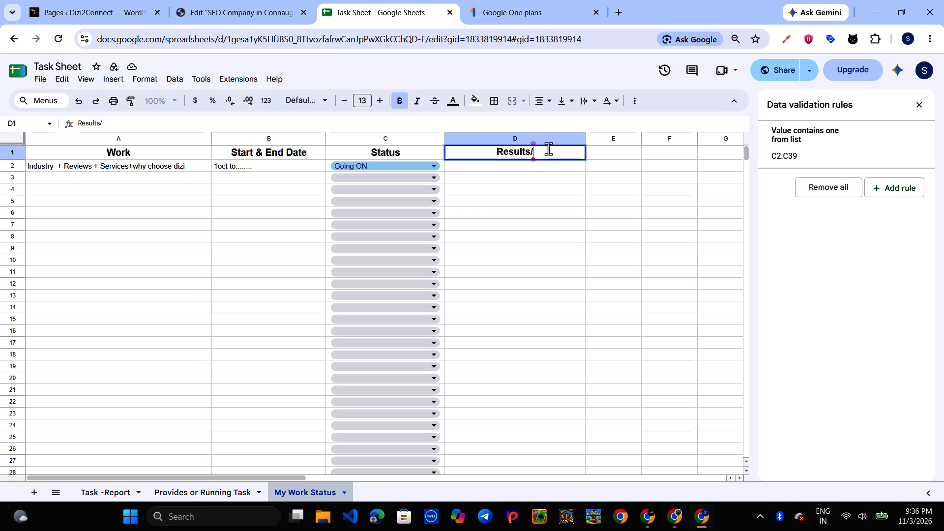
pyautogui.write('Targetd Pg')
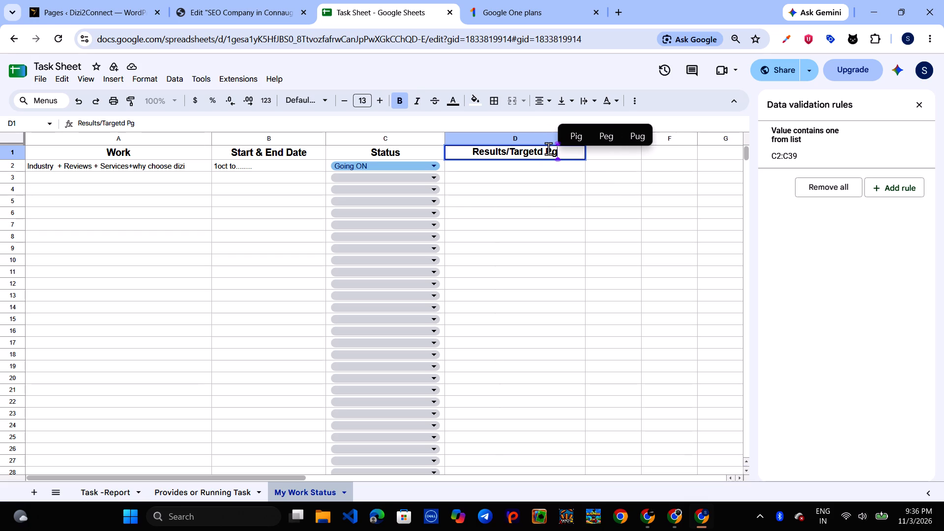
pyautogui.press('BackSpace')
pyautogui.write('age')
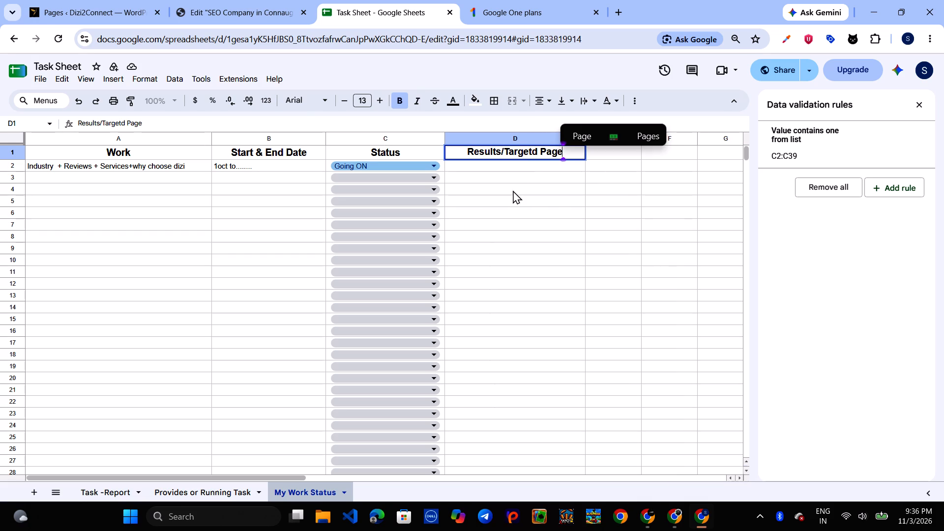
pyautogui.click(513, 190)
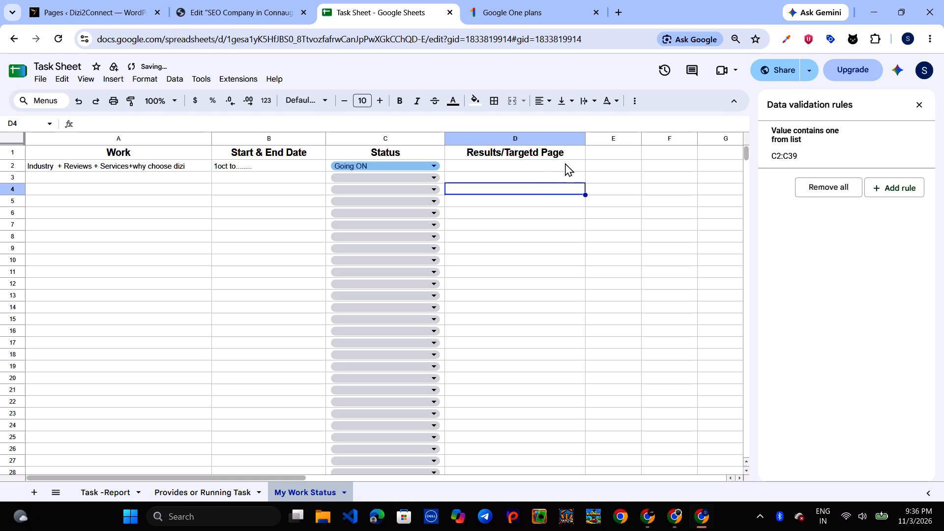
# Enter "Digital Marketing Company in + locaions" as the first entry's targeted page in cell D2.
pyautogui.click(565, 163)
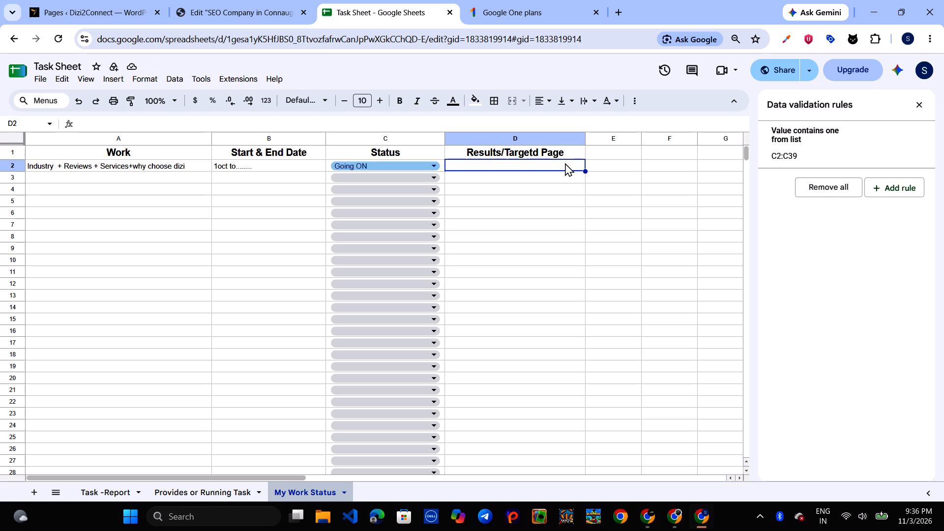
pyautogui.hotkey('shift', 'd')
pyautogui.write('igital m')
pyautogui.press('BackSpace')
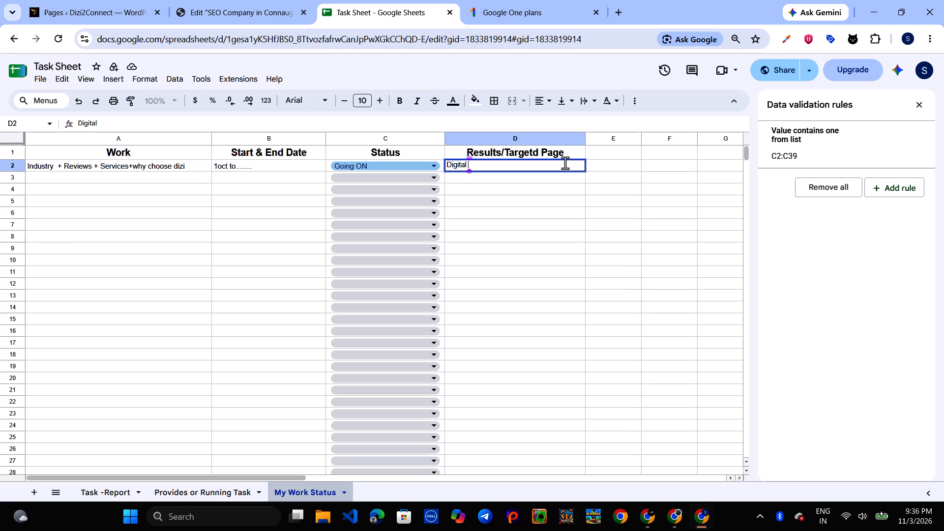
pyautogui.write('Marketing')
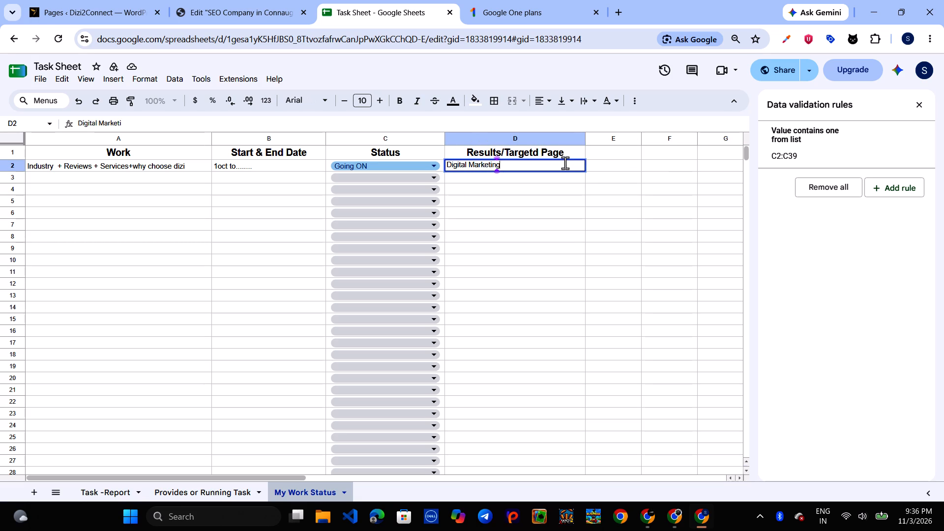
pyautogui.press('space')
pyautogui.write('Compan')
pyautogui.write('y in + lOca')
pyautogui.press('BackSpace')
pyautogui.press('BackSpace')
pyautogui.press('BackSpace')
pyautogui.write('ocaions')
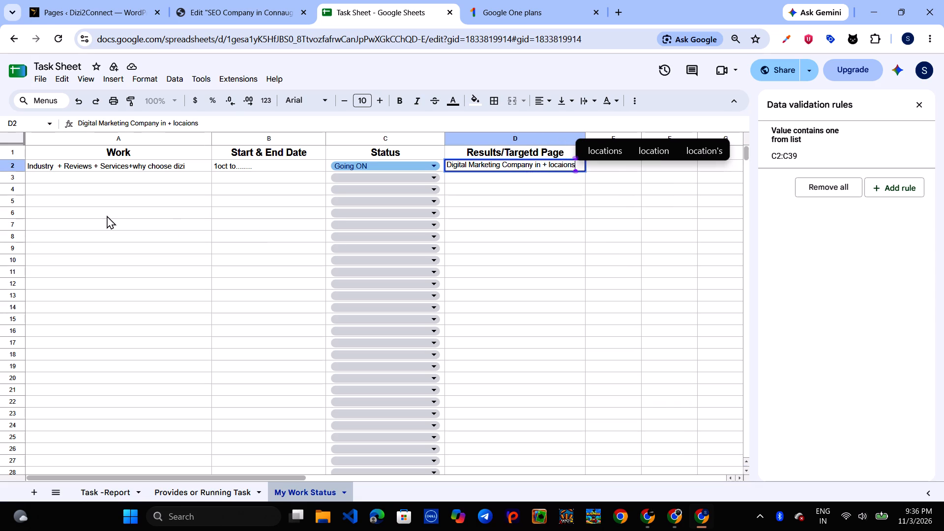
pyautogui.click(75, 236)
# Close the data validation rules and set the font size of the whole row 2 to 12.
pyautogui.click(5, 161)
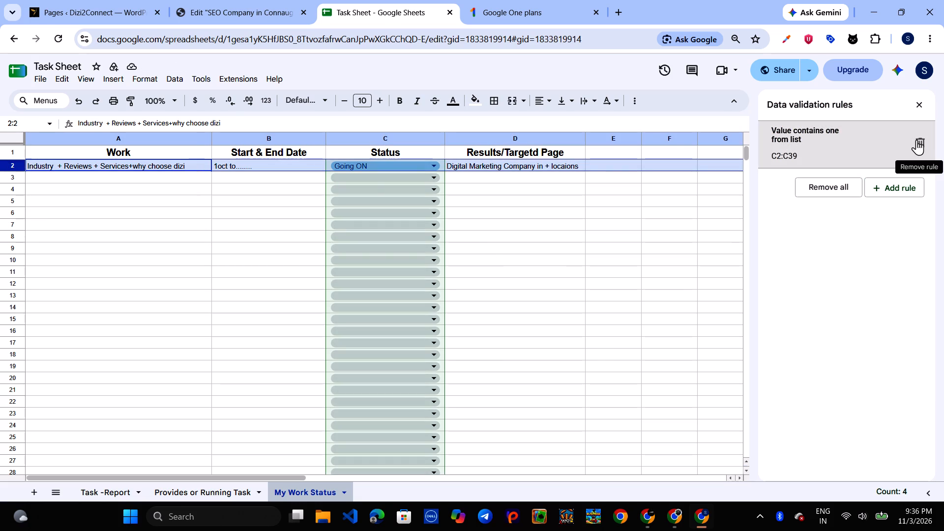
pyautogui.click(915, 105)
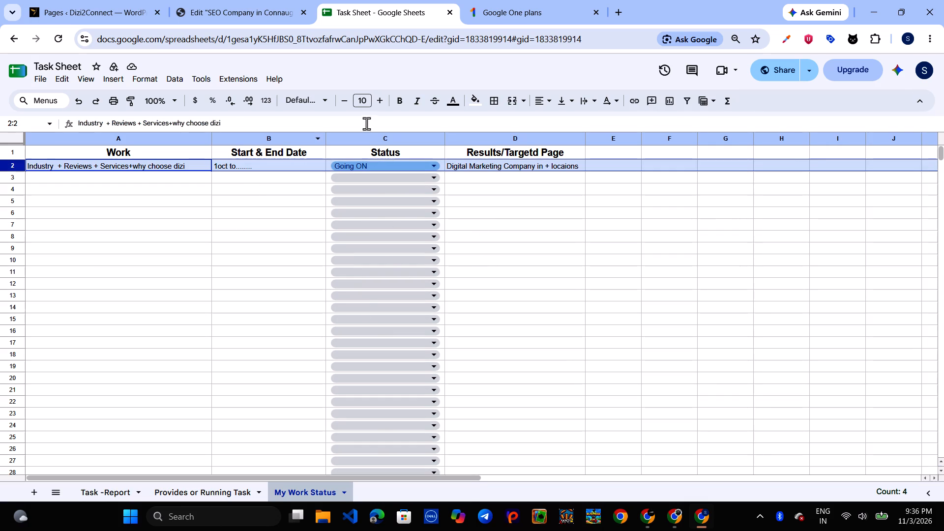
pyautogui.click(383, 103)
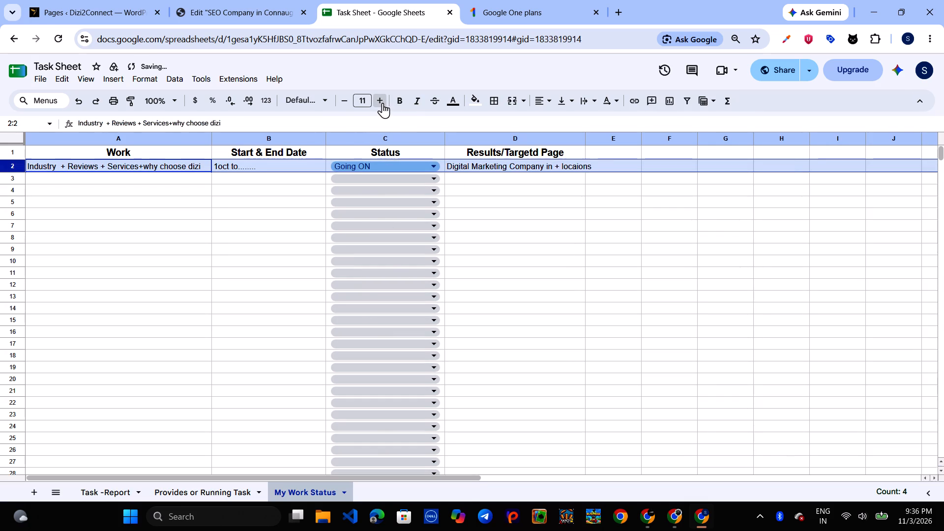
pyautogui.click(383, 103)
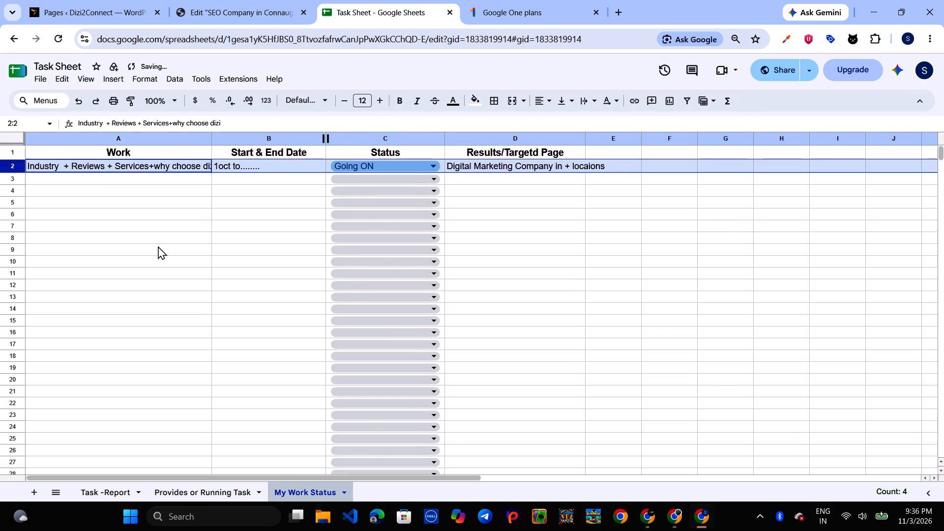
# Widen the Work and Results/Targetd Page columns until each one fits its full row 2 text.
pyautogui.click(158, 246)
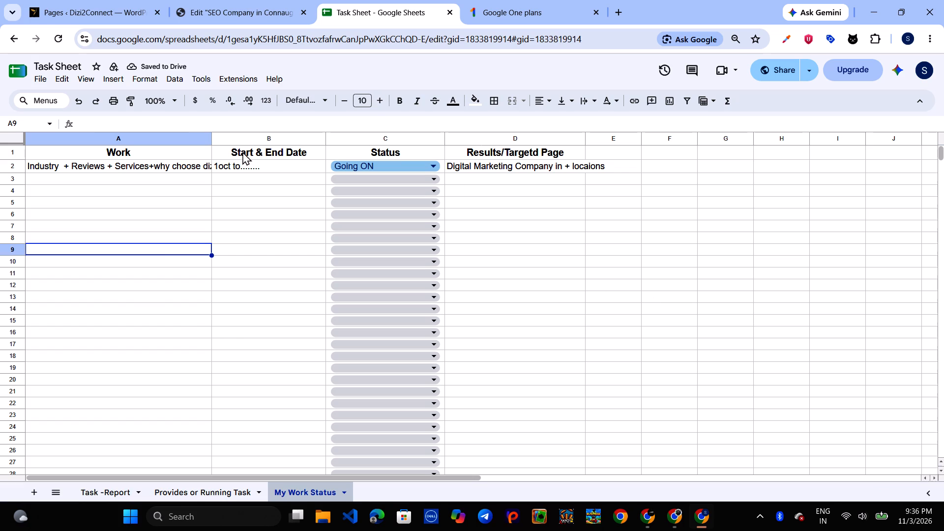
pyautogui.moveTo(209, 135); pyautogui.dragTo(251, 142)
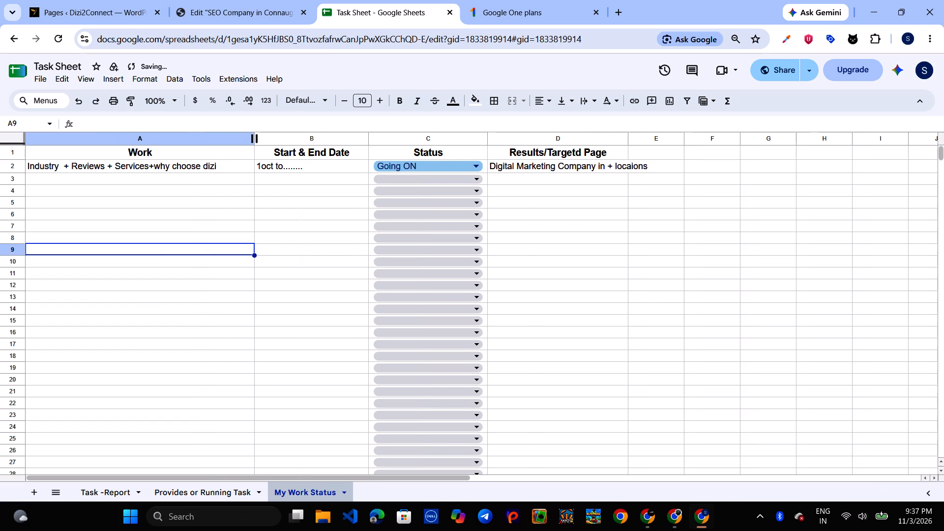
pyautogui.click(613, 332)
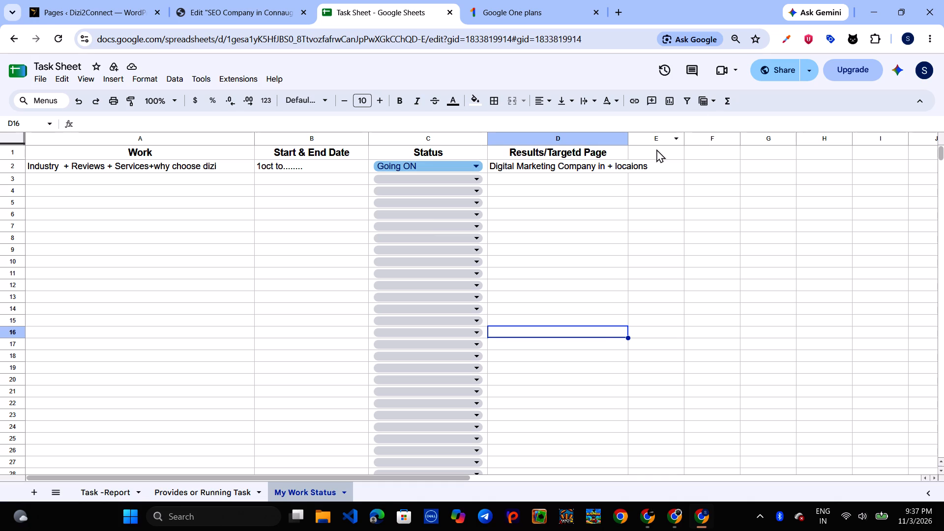
pyautogui.moveTo(626, 135); pyautogui.dragTo(680, 145)
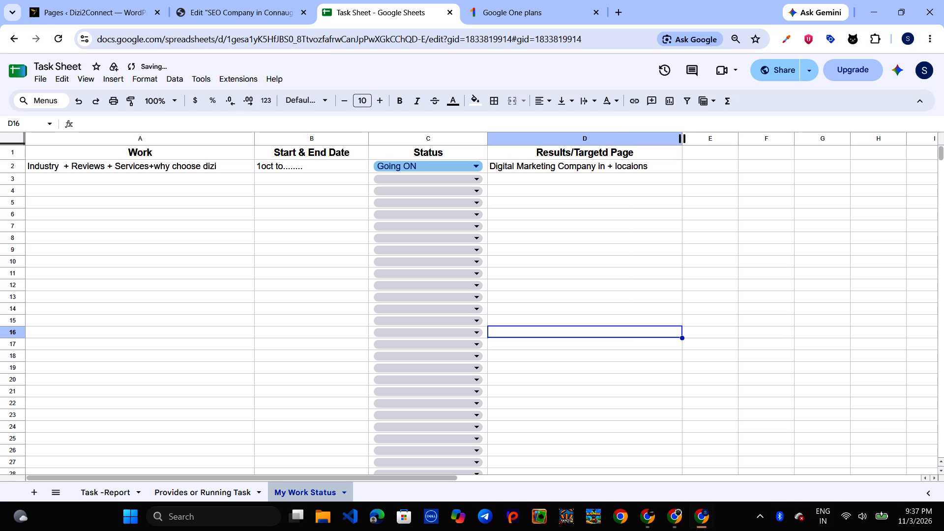
# Append "/36pages" to the first entry's targeted page in cell D2.
pyautogui.click(652, 162)
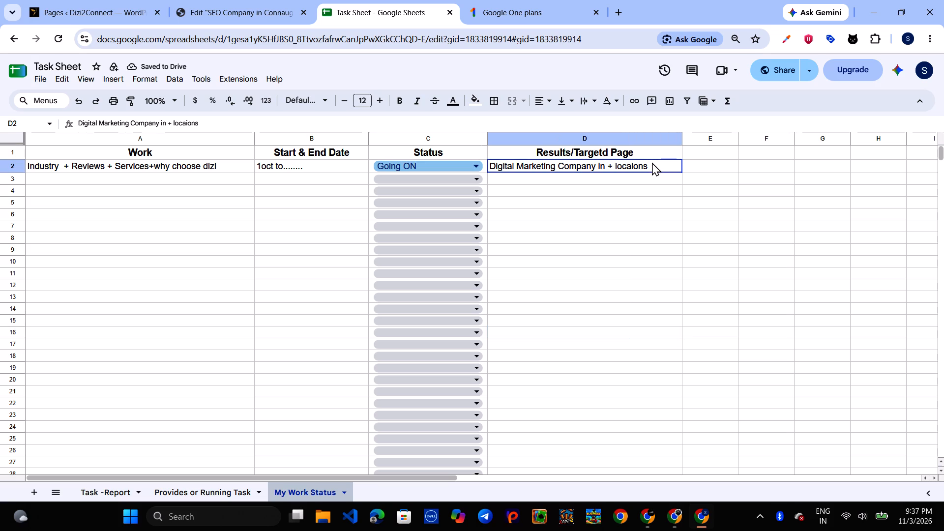
pyautogui.doubleClick(652, 162)
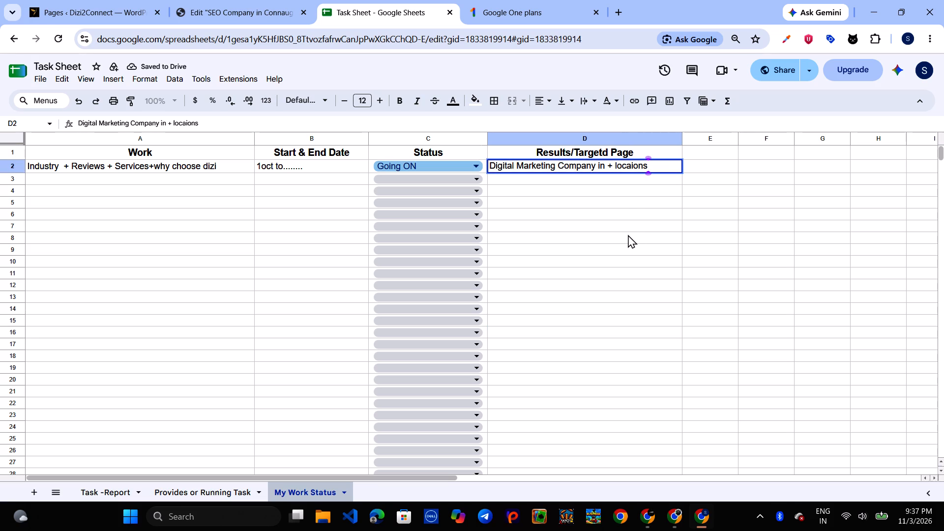
pyautogui.press('/')
pyautogui.write('36')
pyautogui.write('pages')
pyautogui.click(643, 247)
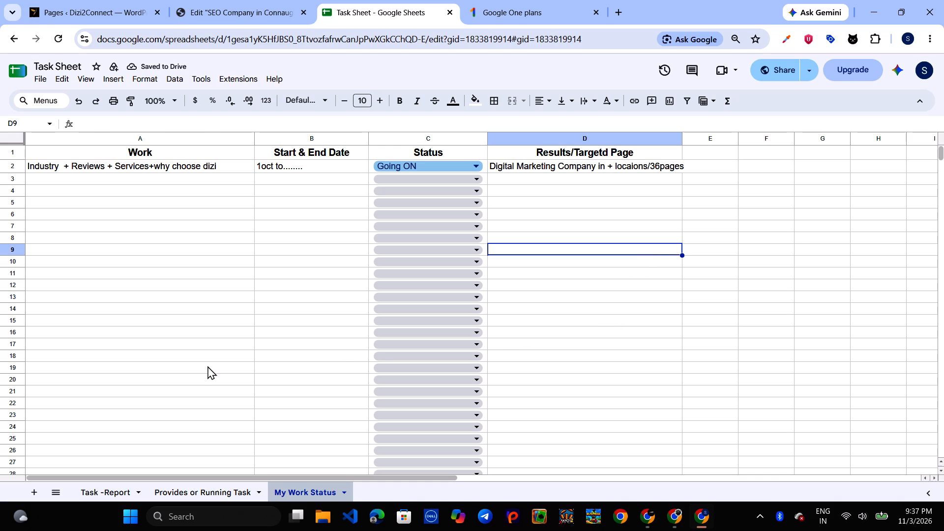
# Fill the first entry's work description from A2 down into A3.
pyautogui.click(65, 178)
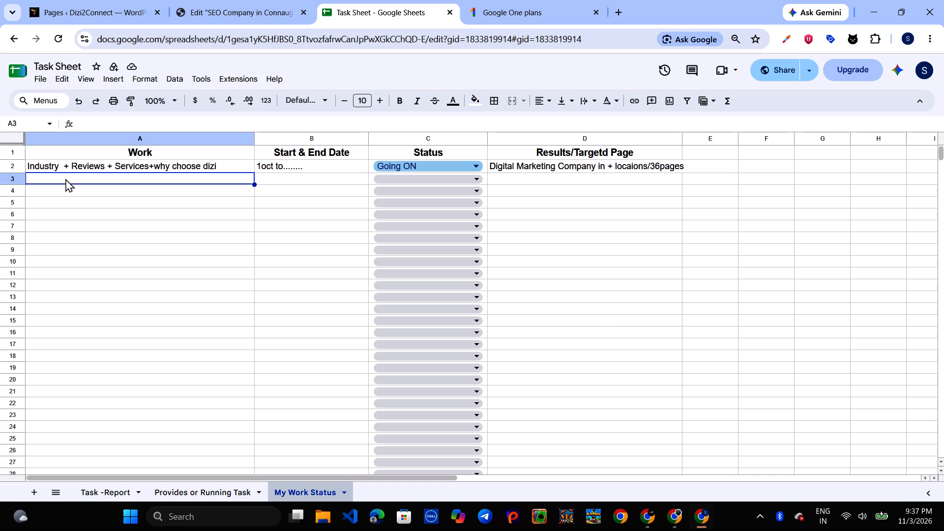
pyautogui.click(223, 167)
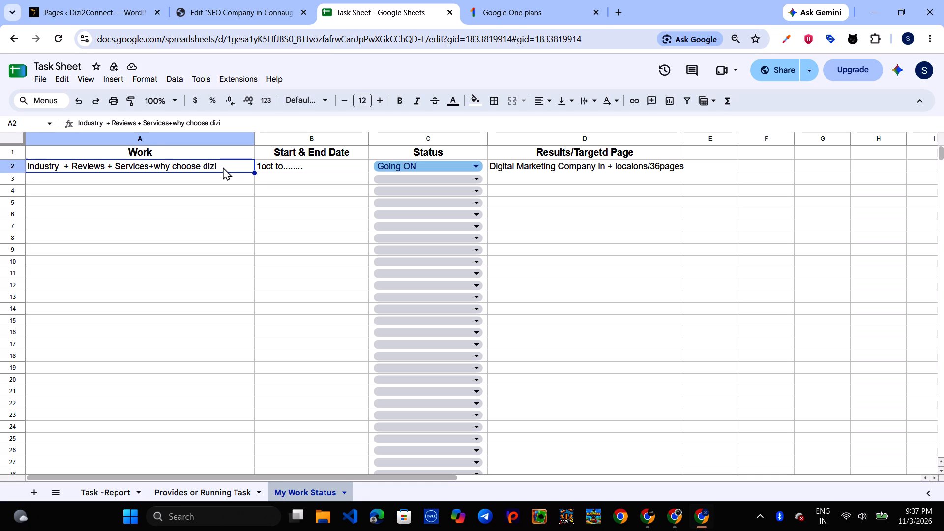
pyautogui.moveTo(253, 173); pyautogui.dragTo(253, 181)
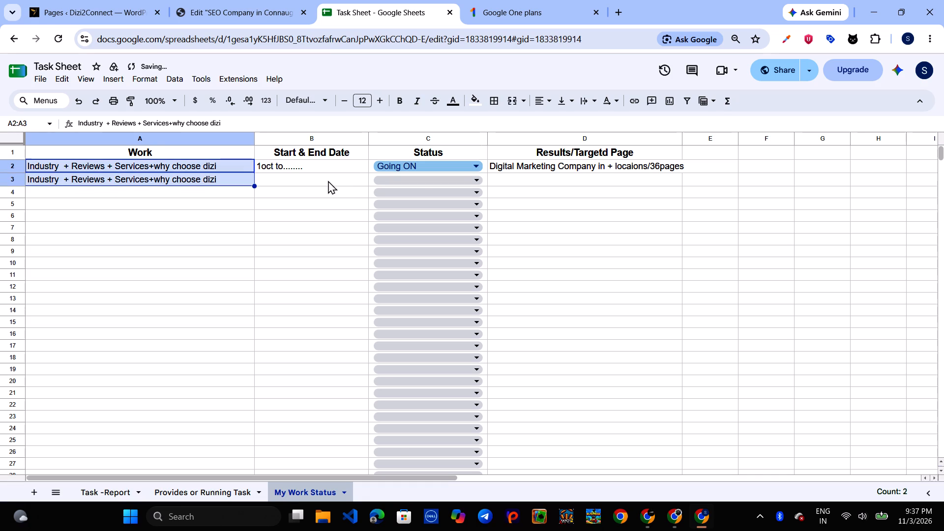
# Enter "SEO Company in +Locations" as the second entry's targeted page in cell D3.
pyautogui.click(501, 184)
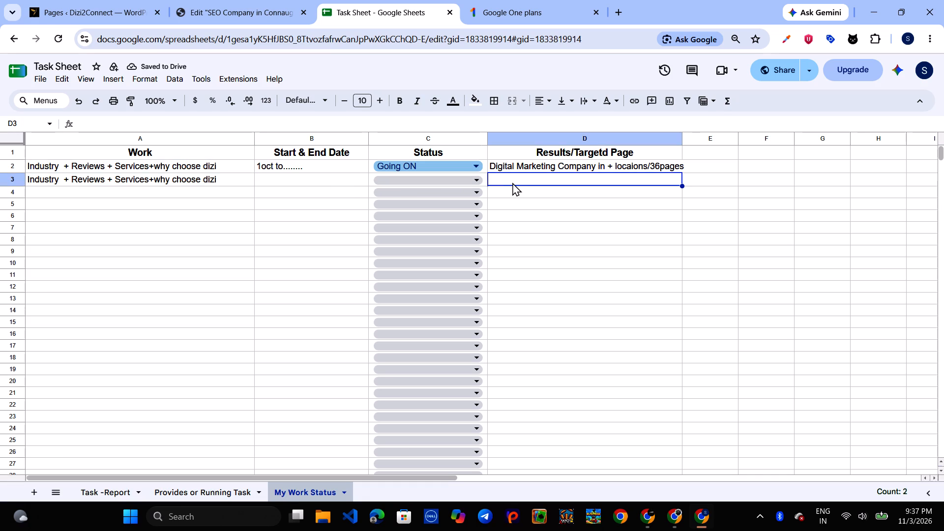
pyautogui.hotkey('shift', 's')
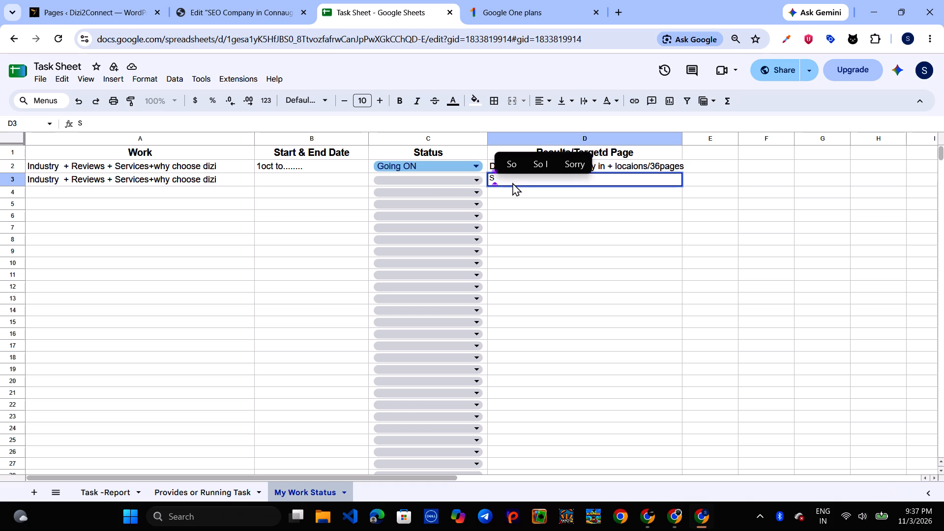
pyautogui.write('EI')
pyautogui.press('BackSpace')
pyautogui.hotkey('shift', 'o')
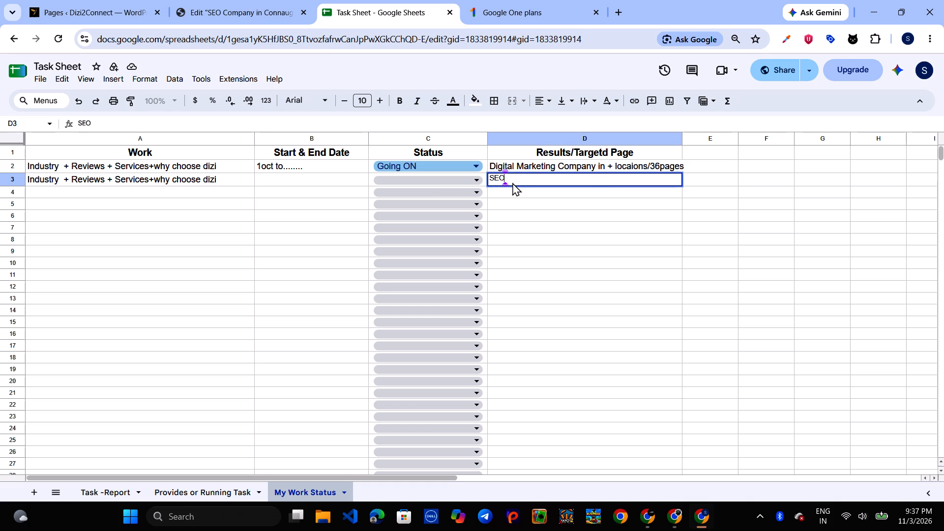
pyautogui.press('space')
pyautogui.write('o')
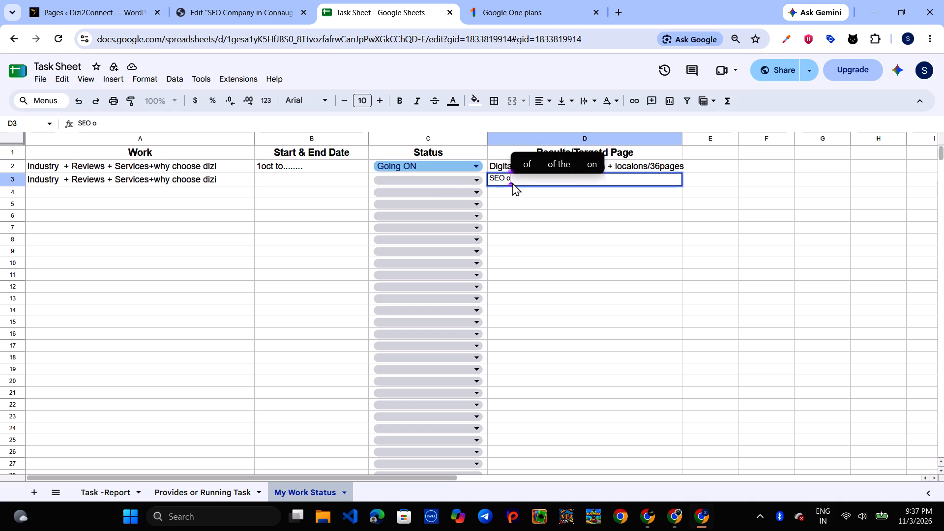
pyautogui.press('BackSpace')
pyautogui.write('Compan')
pyautogui.press('y')
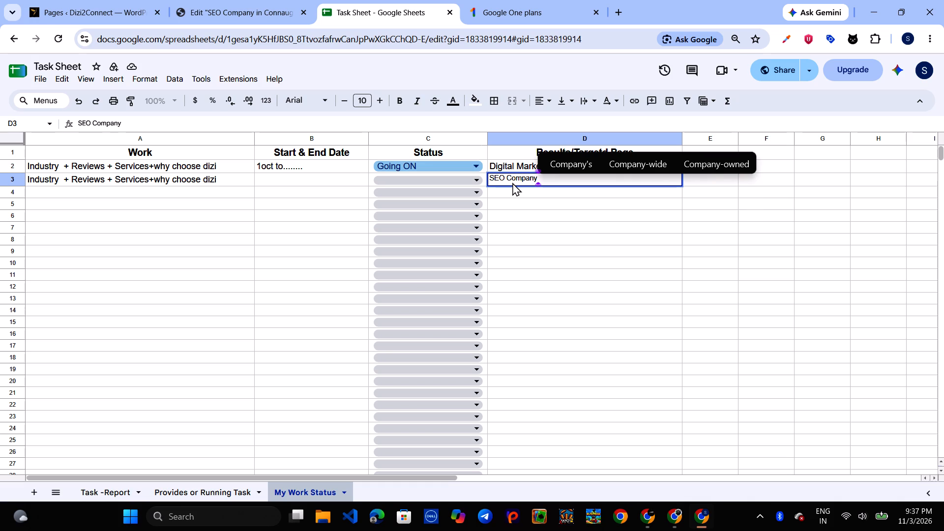
pyautogui.press('space')
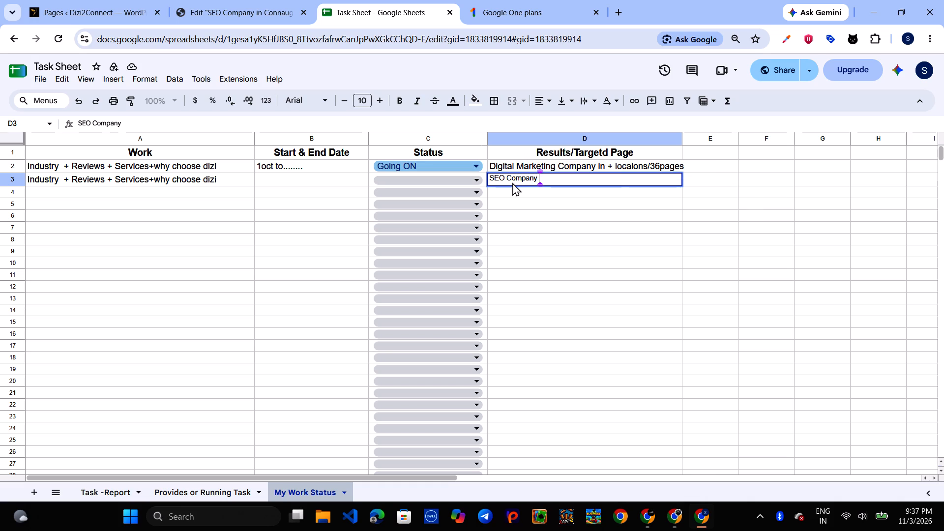
pyautogui.write('in')
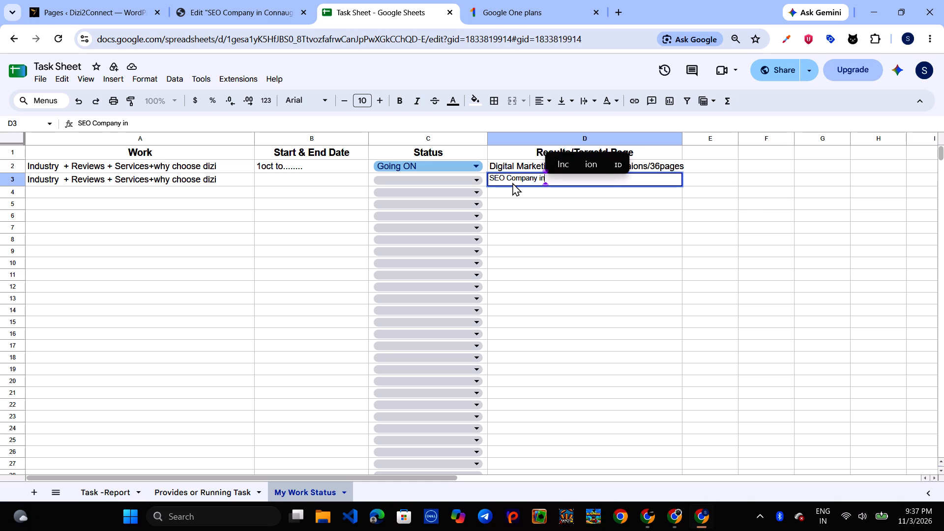
pyautogui.press('space')
pyautogui.write('+K')
pyautogui.hotkey('shift', 'BackSpace')
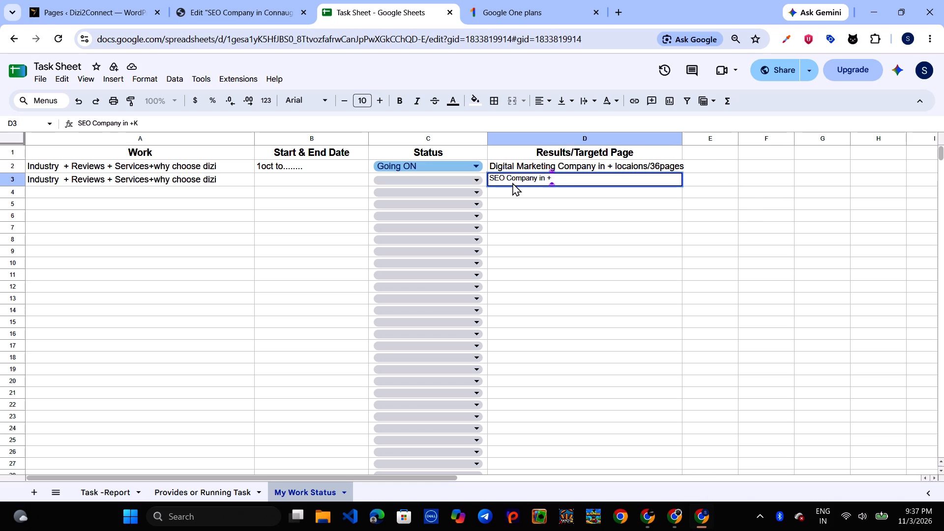
pyautogui.write('Locations')
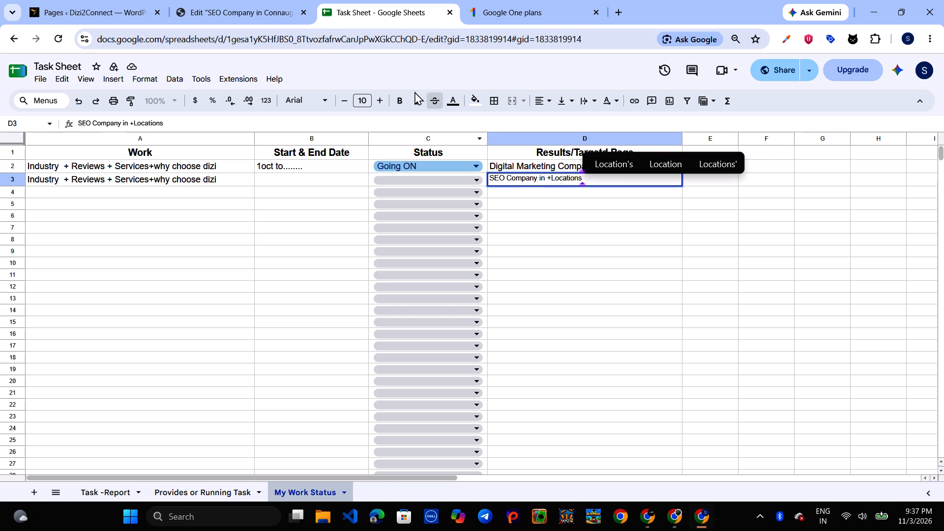
# Set the font size of the second entry's targeted page in D3 to 12.
pyautogui.click(383, 98)
pyautogui.click(383, 98)
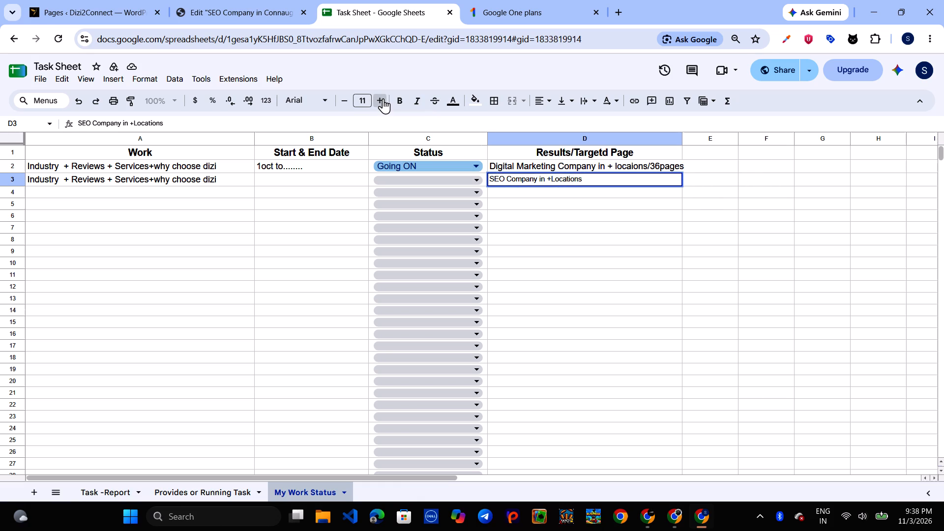
pyautogui.click(383, 98)
pyautogui.click(383, 98)
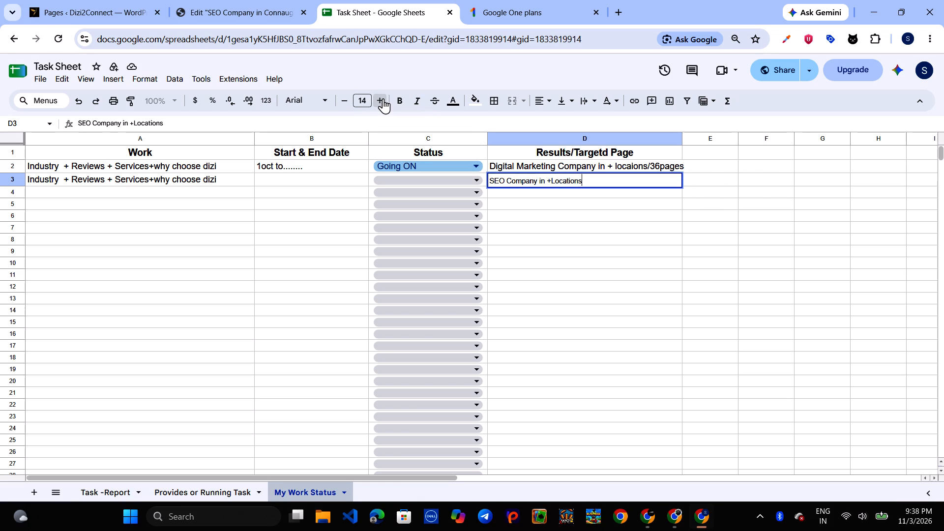
pyautogui.tripleClick(343, 98)
pyautogui.click(209, 257)
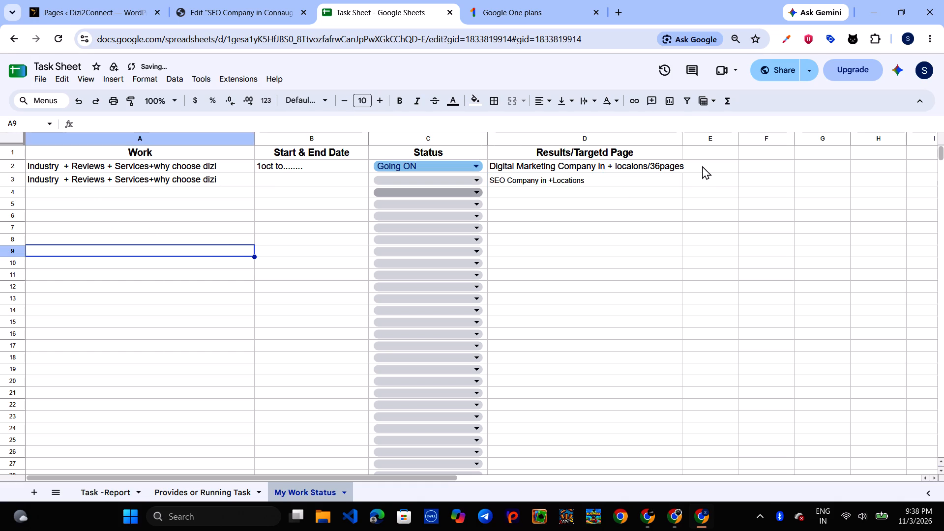
pyautogui.click(666, 166)
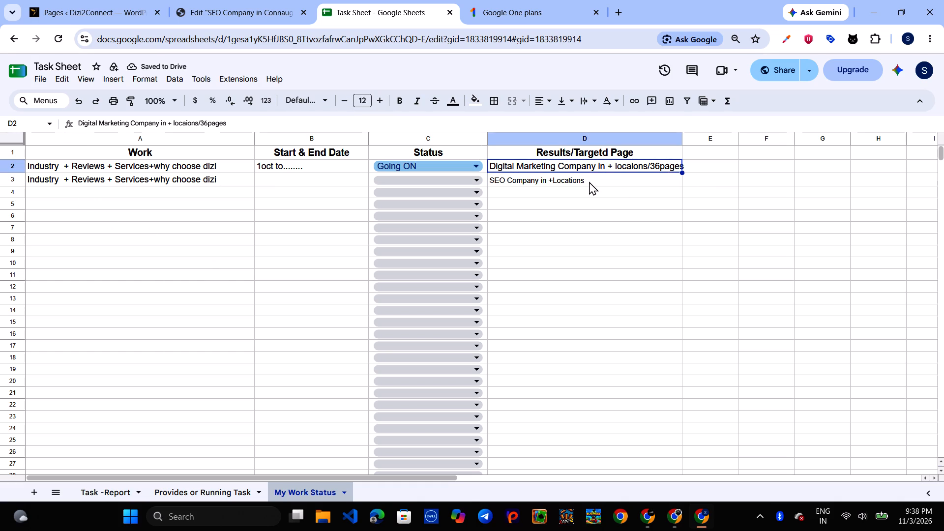
pyautogui.click(589, 181)
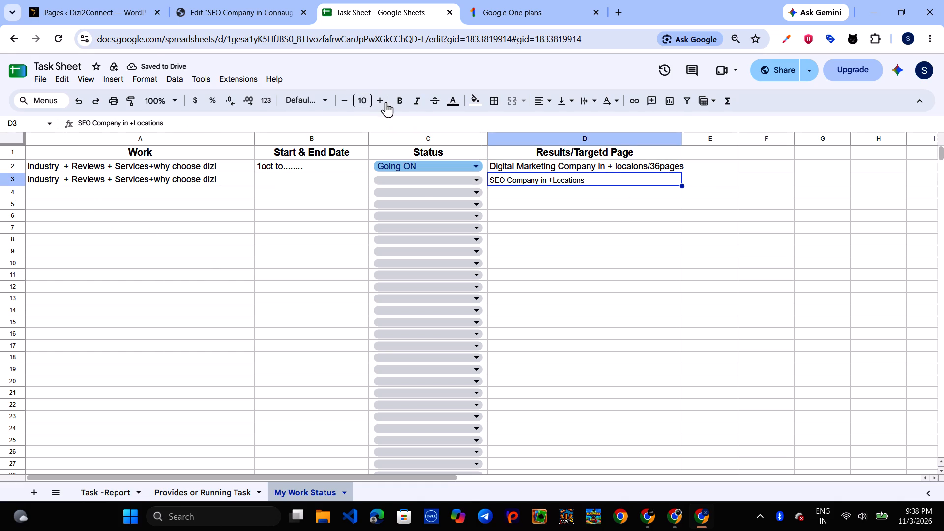
pyautogui.click(386, 102)
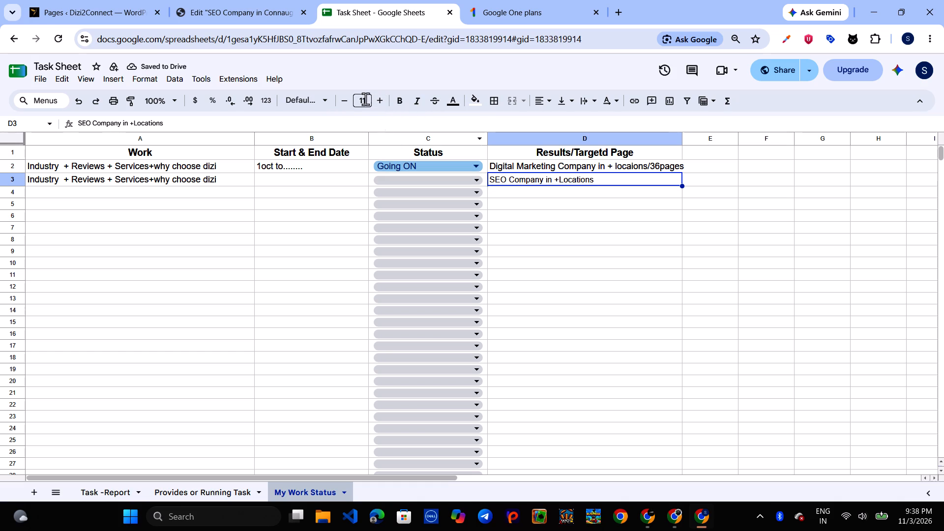
pyautogui.click(378, 103)
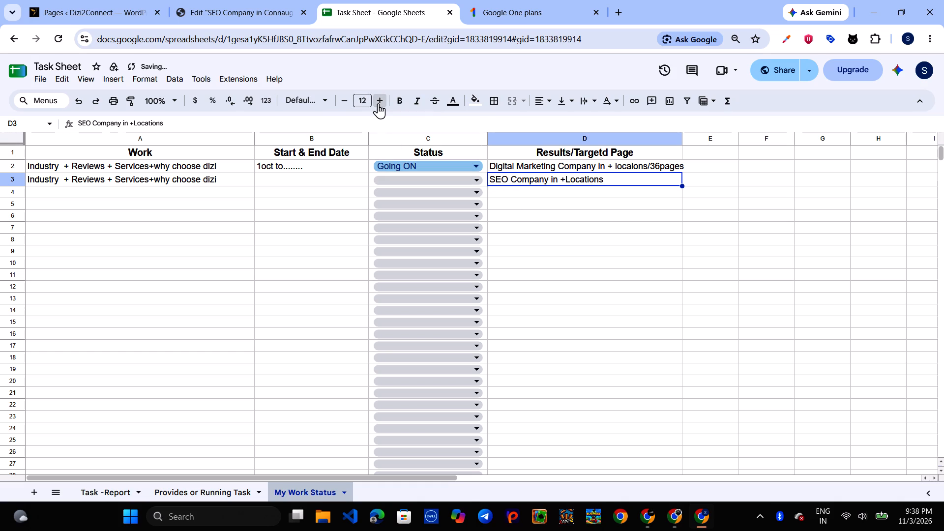
pyautogui.click(378, 103)
pyautogui.click(352, 101)
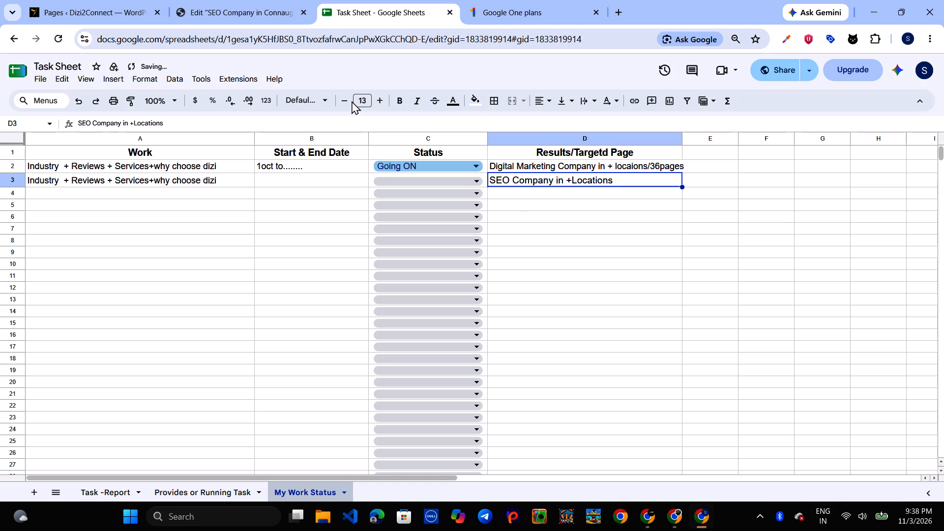
pyautogui.click(347, 101)
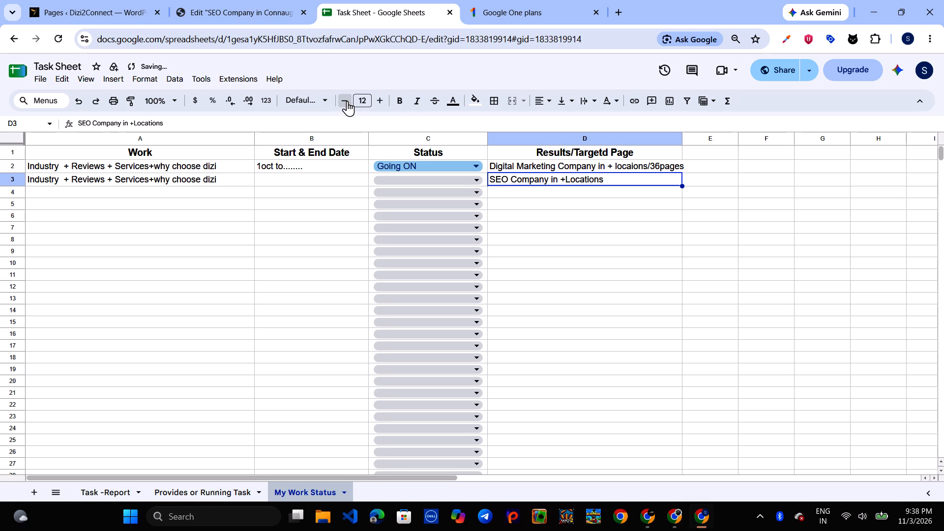
pyautogui.click(314, 255)
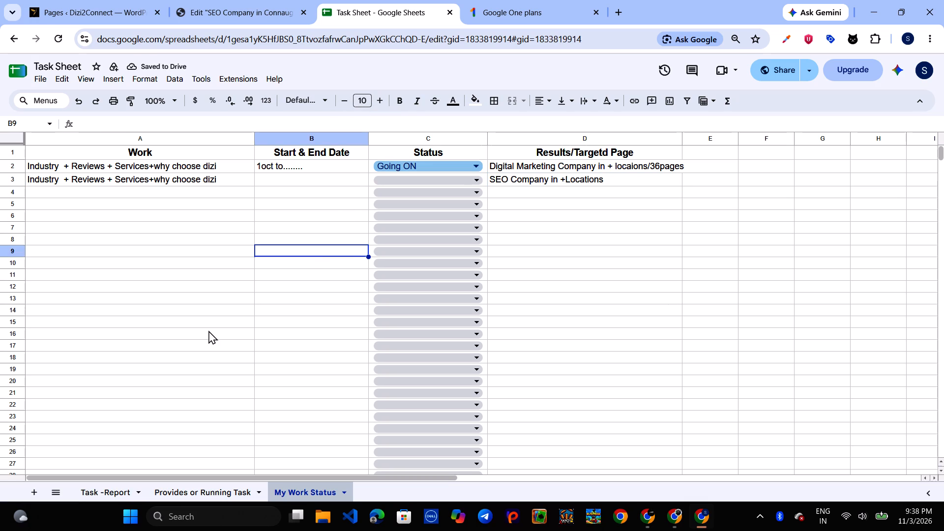
# Reopen the second entry's targeted page in D3 and append "/" to its text.
pyautogui.click(629, 178)
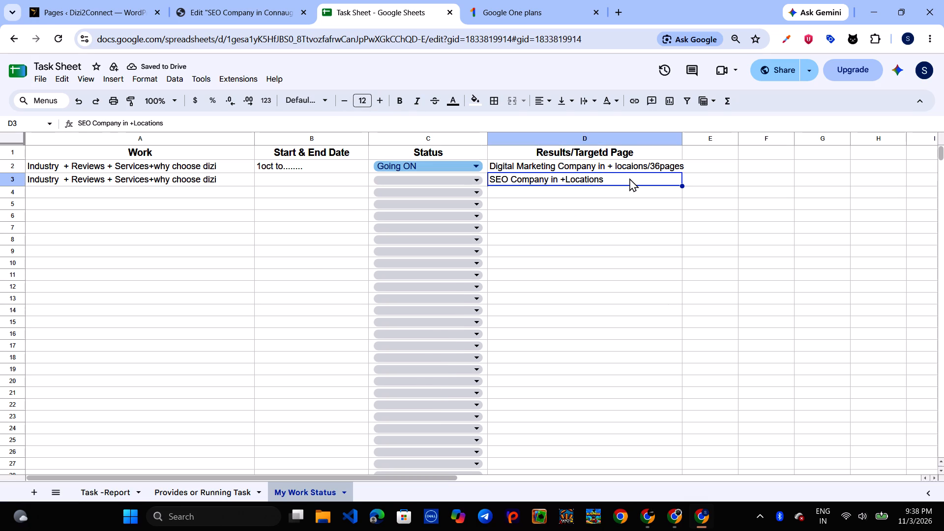
pyautogui.doubleClick(629, 178)
pyautogui.click(629, 178)
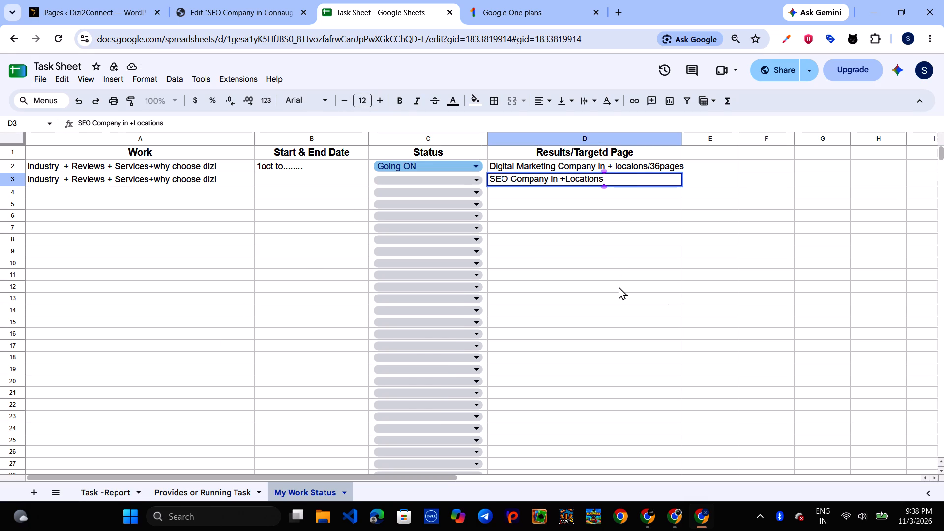
pyautogui.press('/')
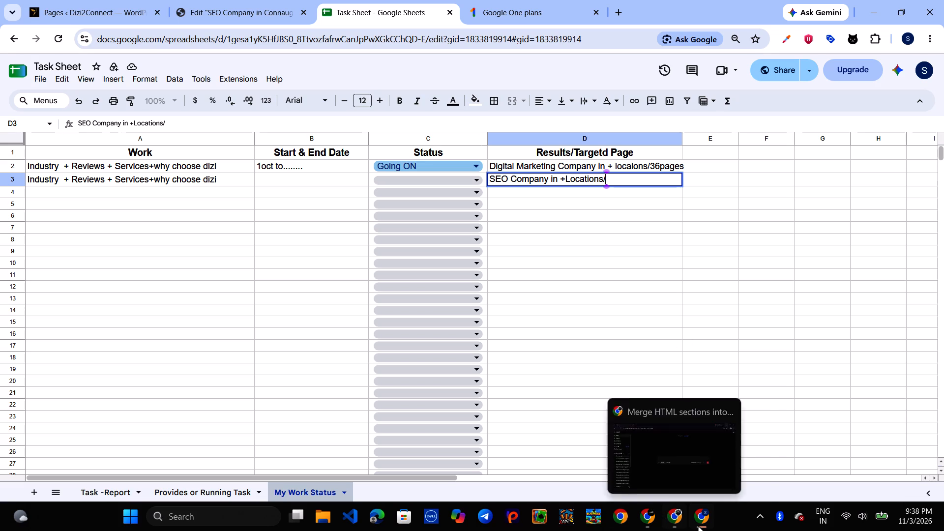
# Switch to the WordPress pages list and look through the SEO Company location pages.
pyautogui.click(254, 0)
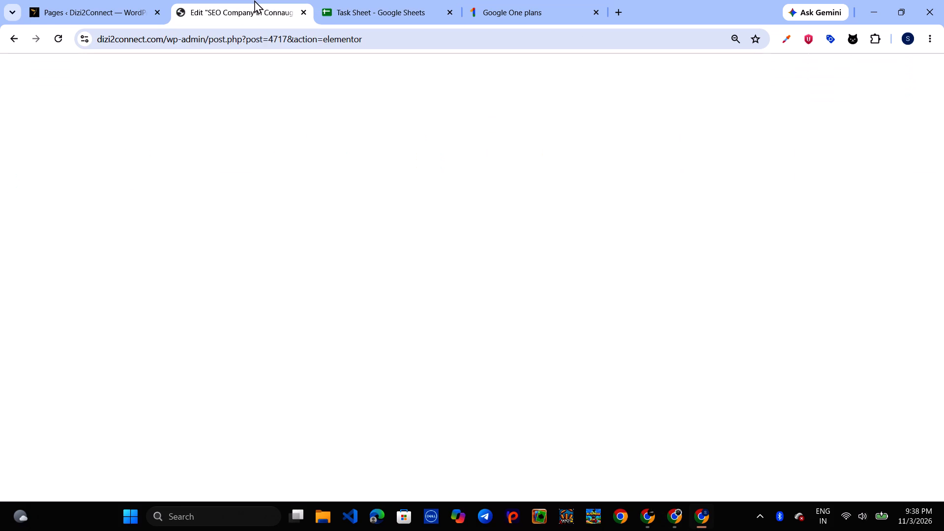
pyautogui.click(114, 0)
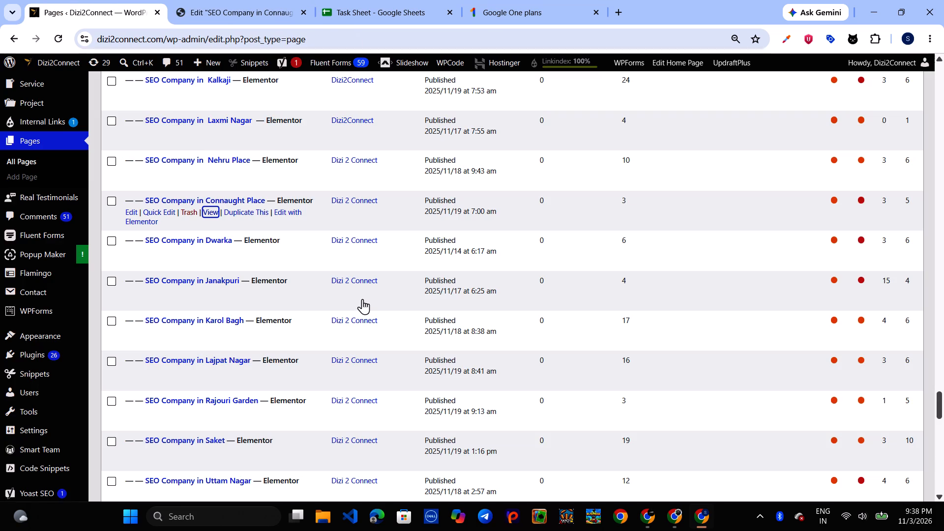
pyautogui.scroll(1, 248, 287)
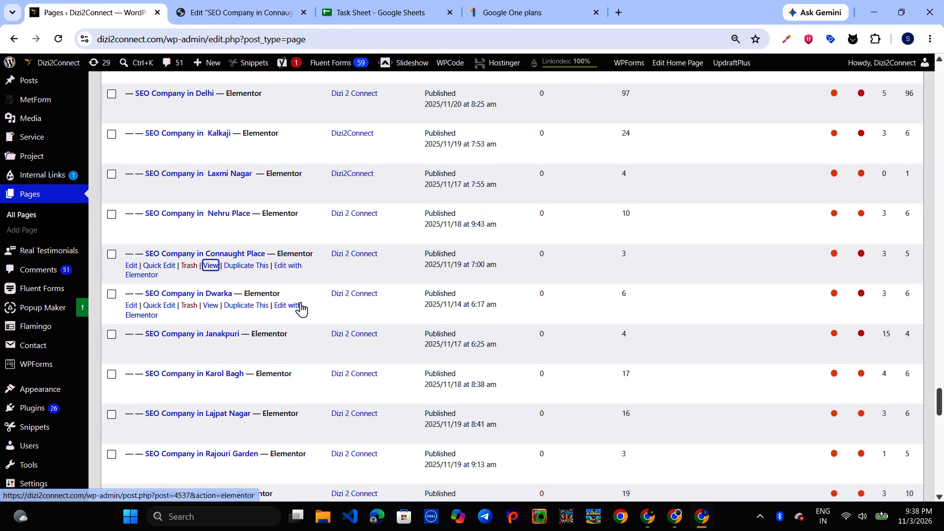
pyautogui.scroll(1, 308, 244)
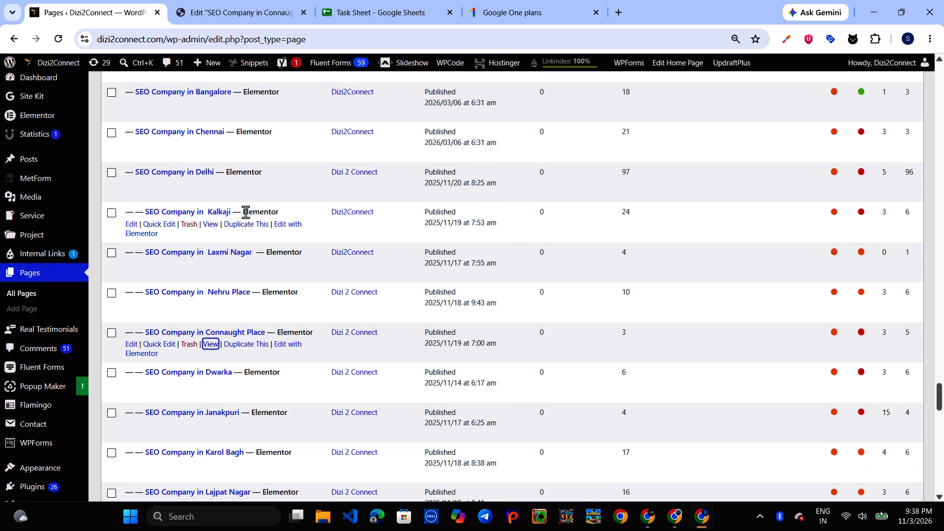
pyautogui.scroll(3, 245, 212)
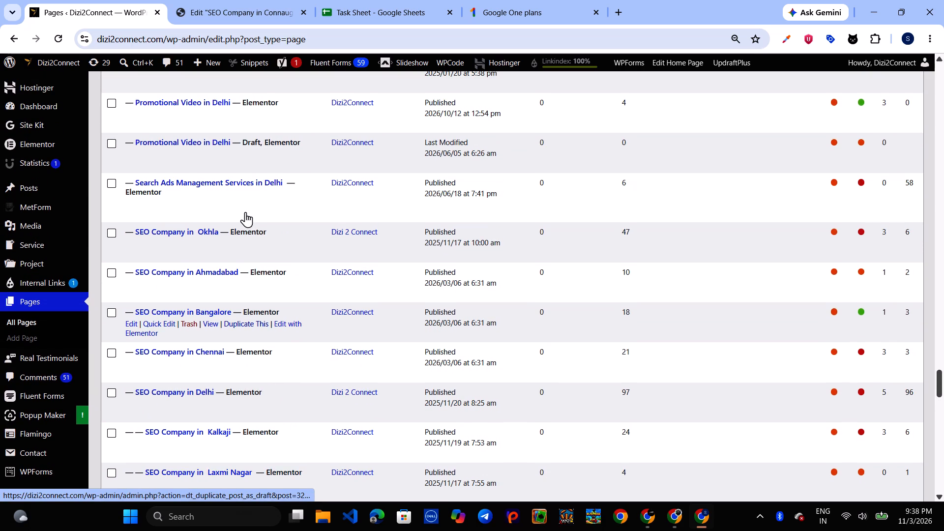
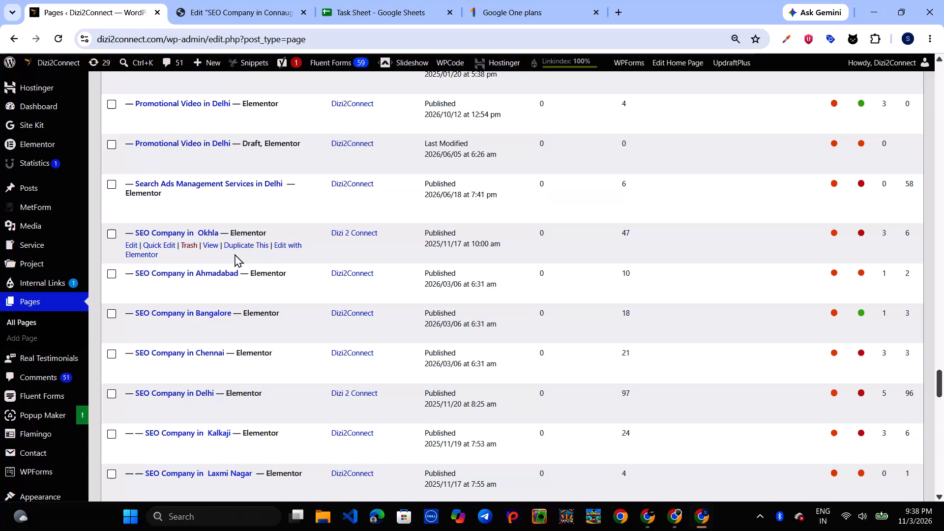
# Look through the rest of the SEO Company location pages in the WordPress pages list to determine how many there are.
pyautogui.scroll(-1, 235, 254)
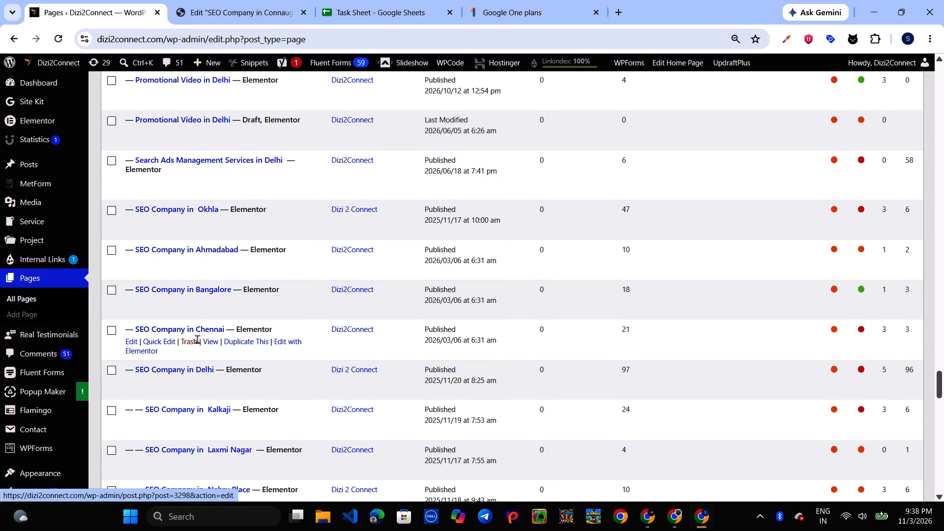
pyautogui.scroll(-3, 184, 405)
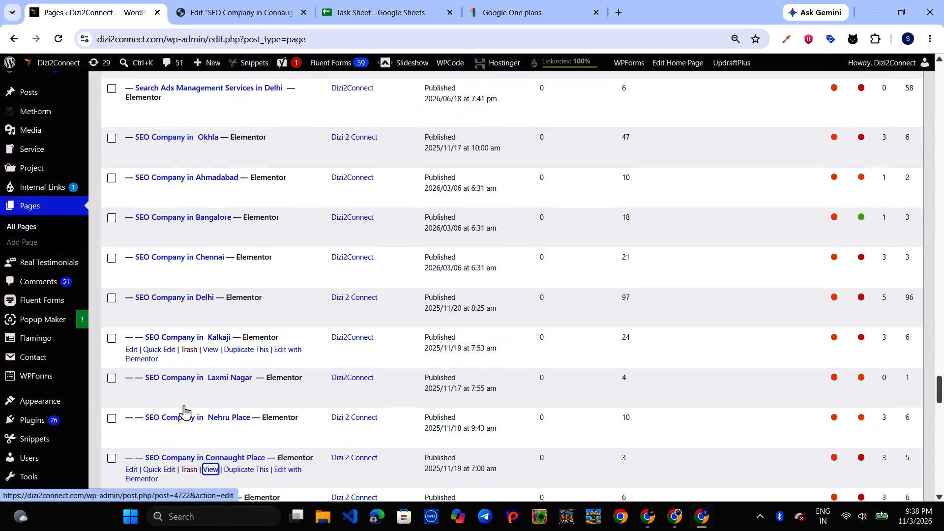
pyautogui.scroll(-3, 184, 405)
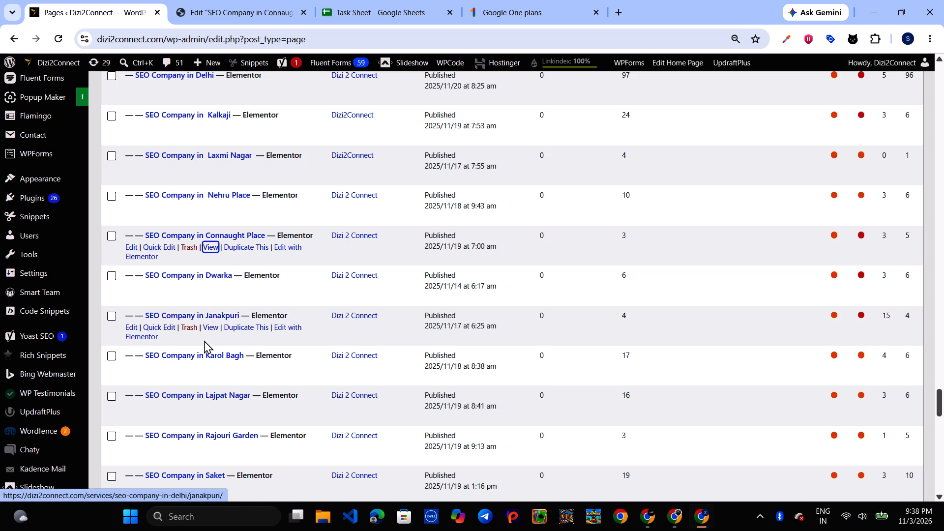
pyautogui.scroll(-1, 196, 441)
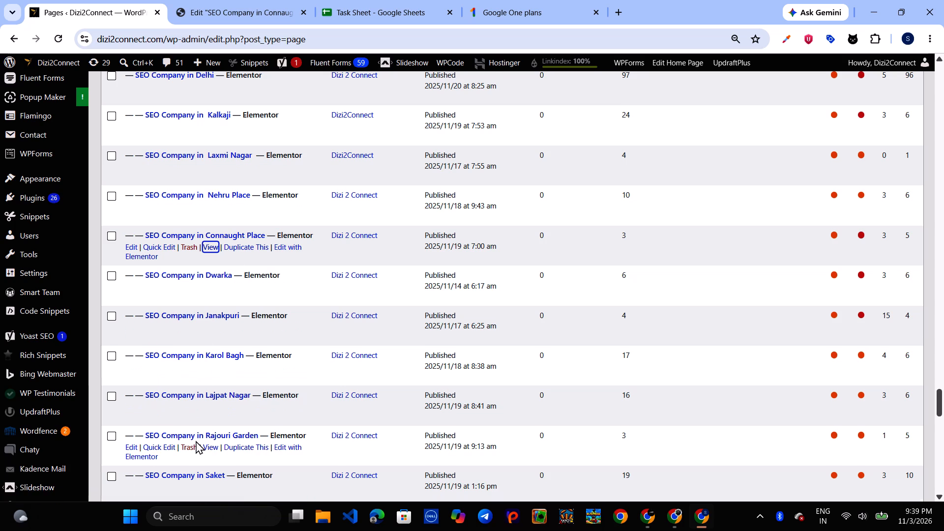
pyautogui.scroll(-3, 196, 441)
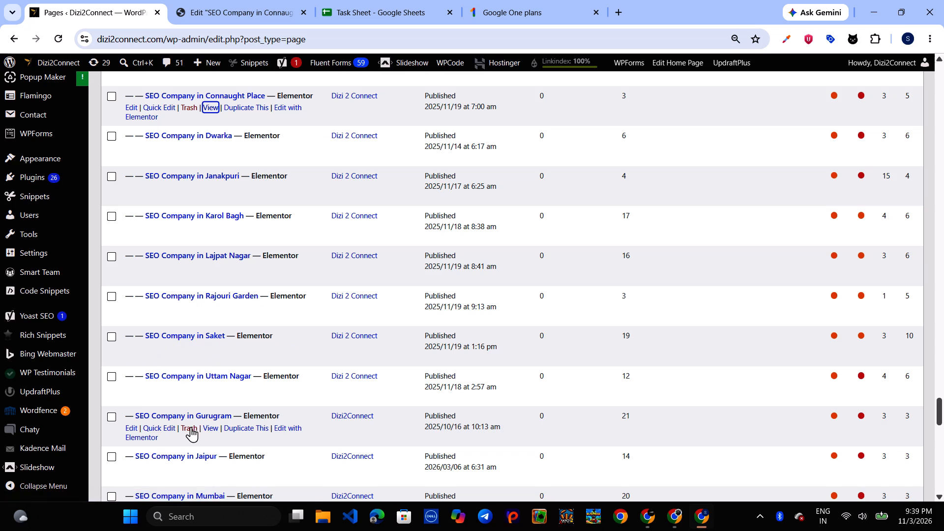
pyautogui.scroll(-4, 186, 473)
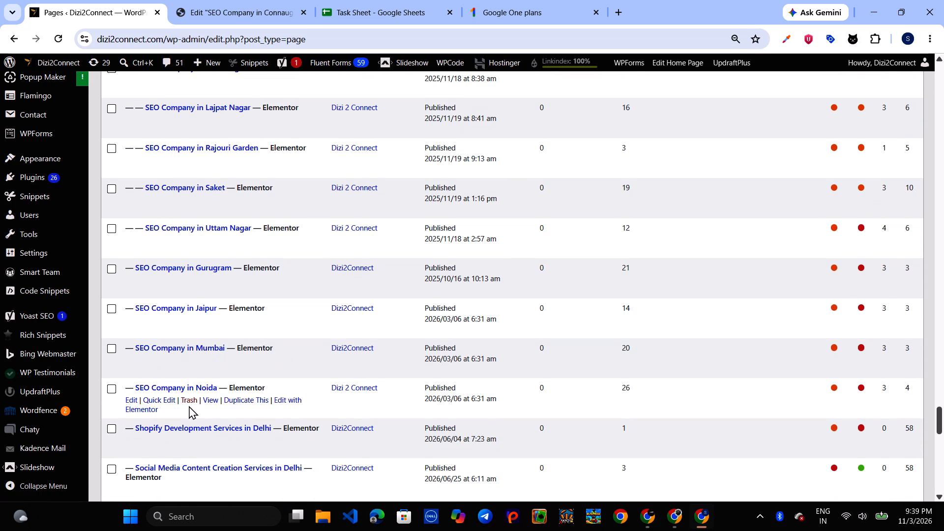
pyautogui.scroll(-1, 188, 426)
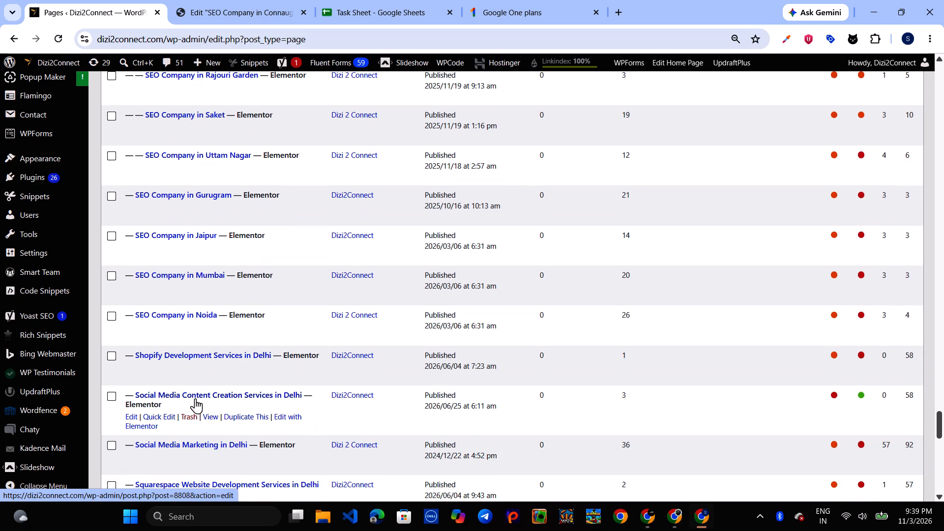
pyautogui.scroll(-1, 203, 451)
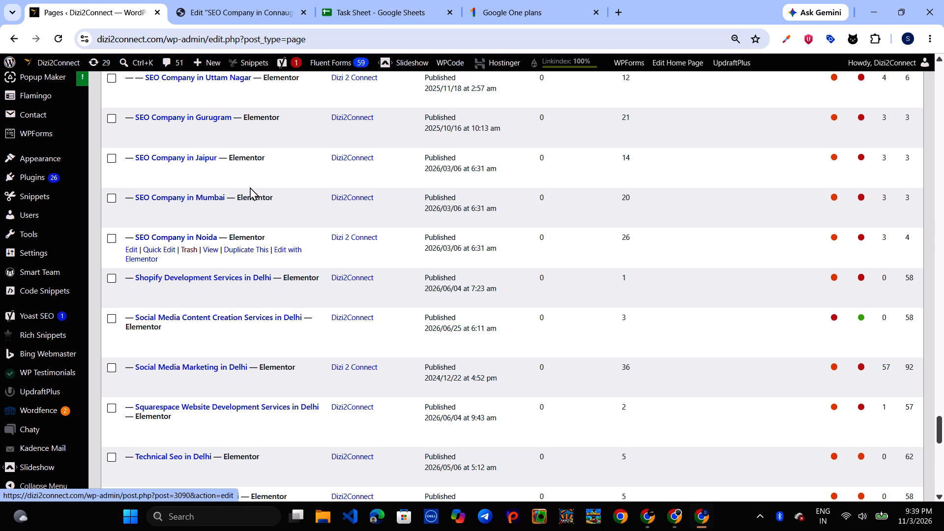
# In the Task Sheet, append "25pages" to the second entry's targeted page in cell D3.
pyautogui.click(401, 1)
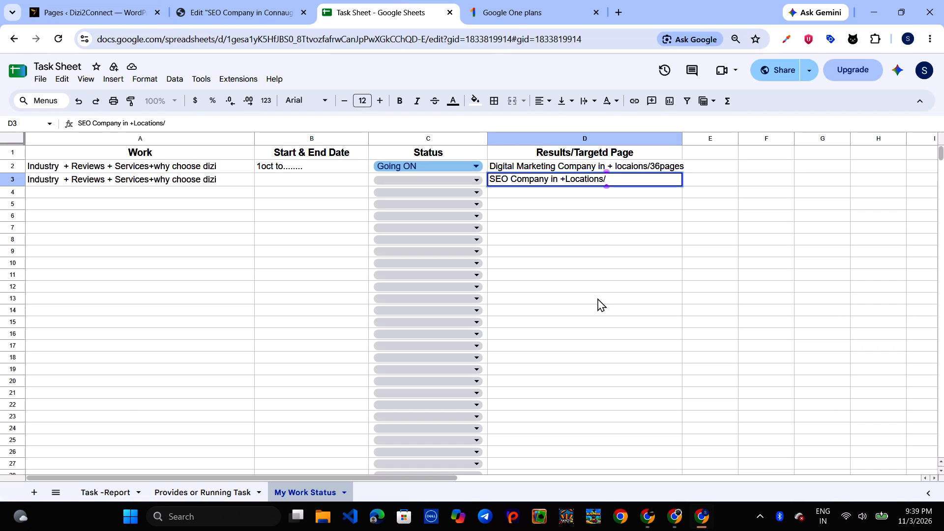
pyautogui.write('25')
pyautogui.write('pages')
pyautogui.press('Return')
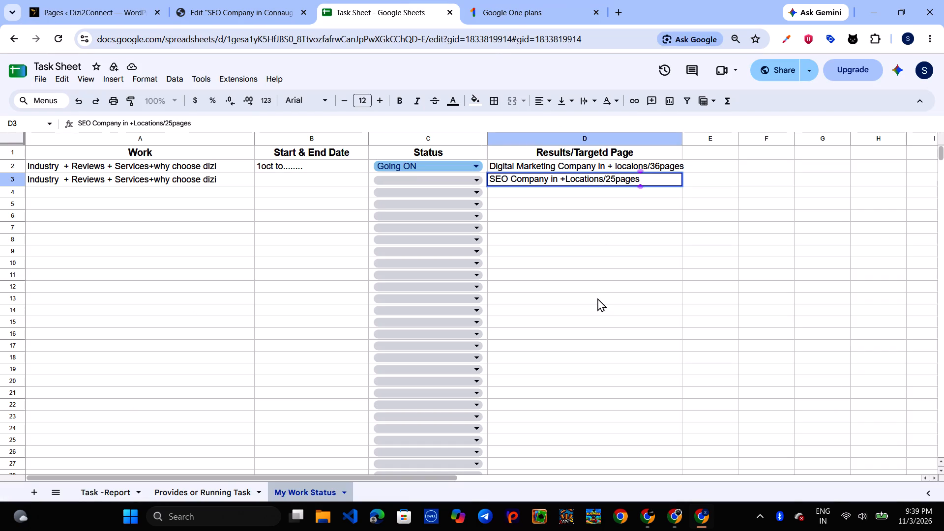
# Select the next empty Work cell, A4, and dismiss the break-reminder overlay.
pyautogui.click(201, 192)
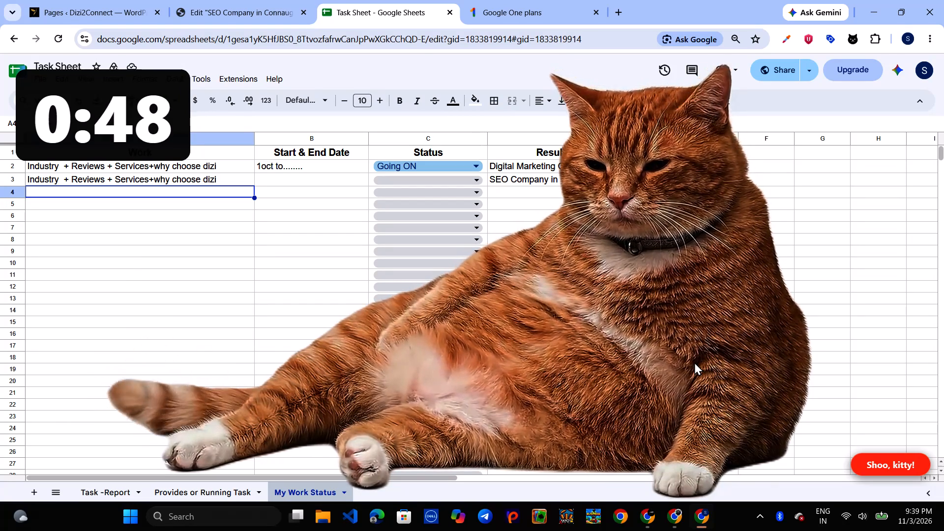
pyautogui.click(886, 468)
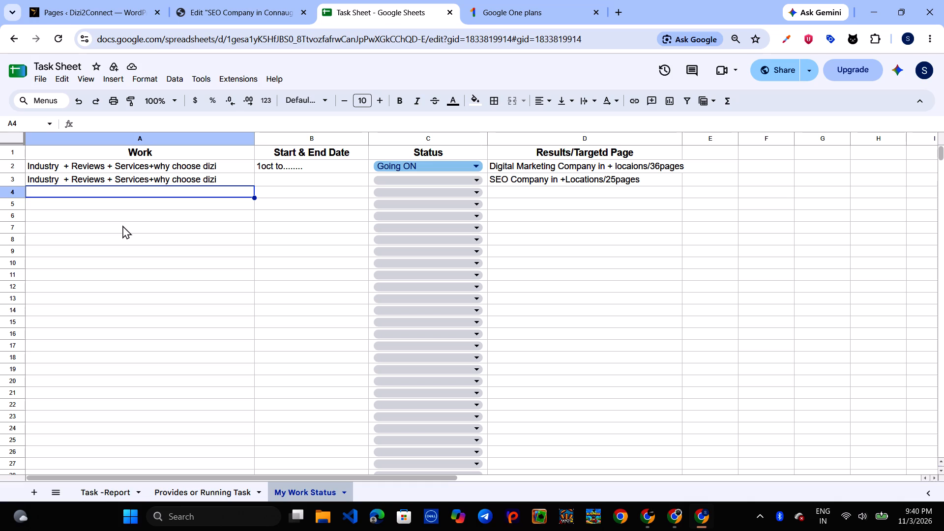
# Copy the two team-page URLs from the dummy-pages task in A10 of Task -Report and return to My Work Status.
pyautogui.click(120, 490)
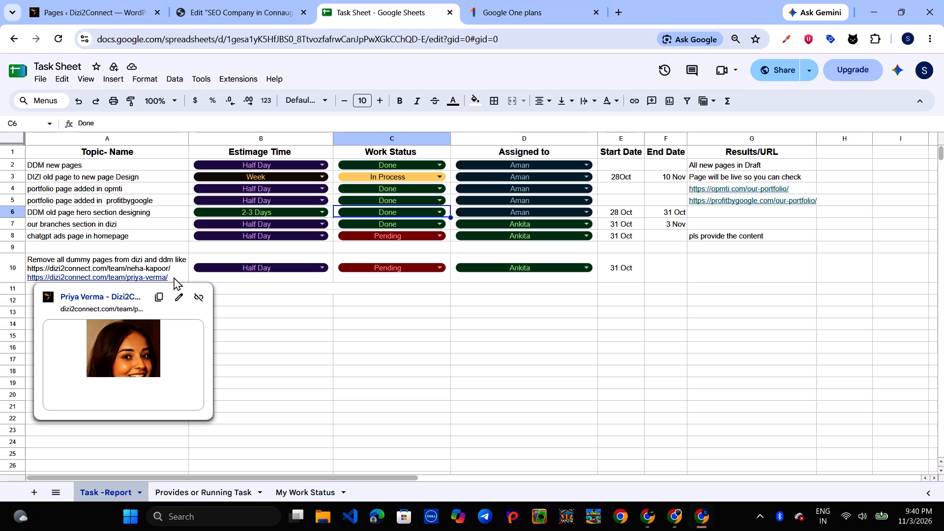
pyautogui.click(26, 268)
pyautogui.tripleClick(26, 268)
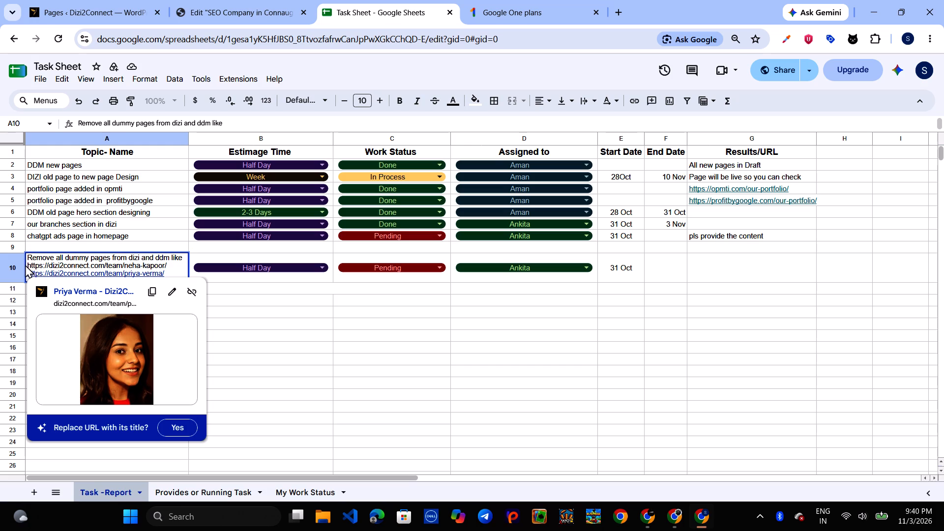
pyautogui.click(25, 265)
pyautogui.moveTo(25, 265); pyautogui.dragTo(167, 270)
pyautogui.click(167, 270)
pyautogui.moveTo(168, 270); pyautogui.dragTo(115, 267)
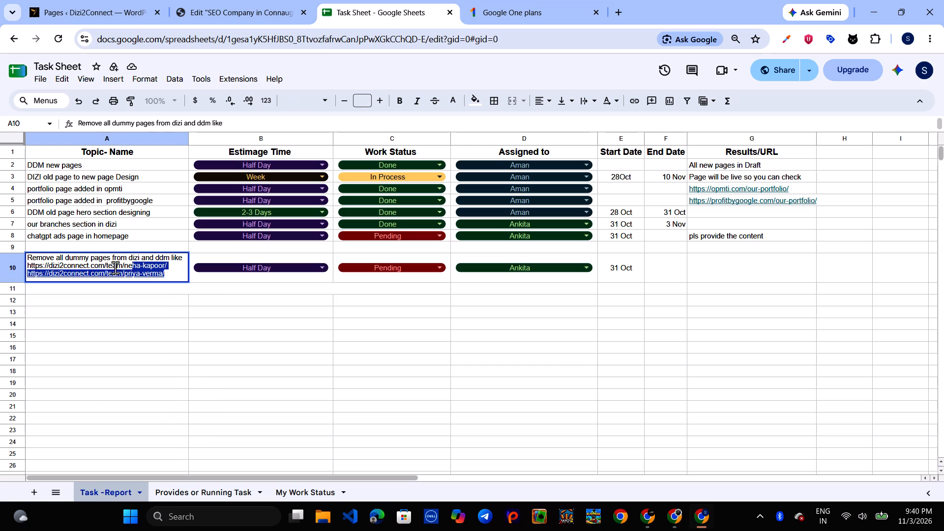
pyautogui.moveTo(115, 267); pyautogui.dragTo(18, 266)
pyautogui.hotkey('ctrl', 'c')
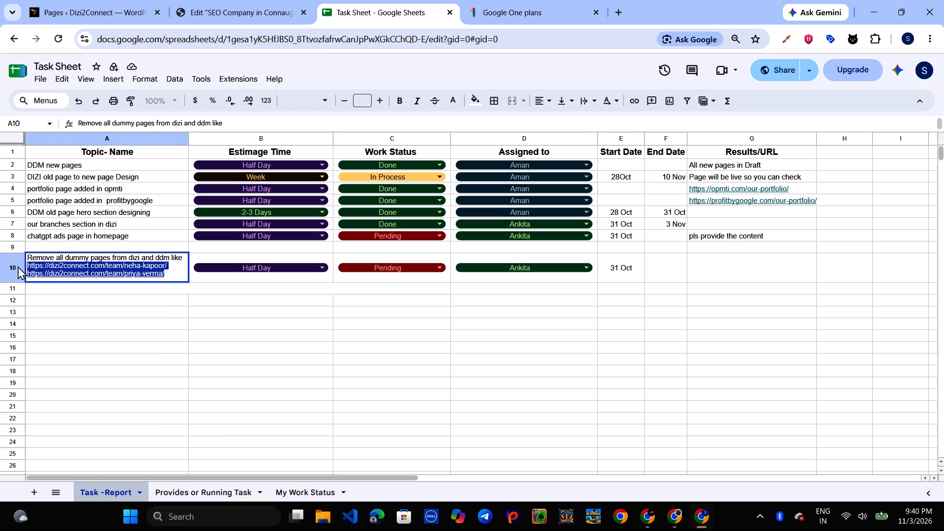
pyautogui.click(287, 486)
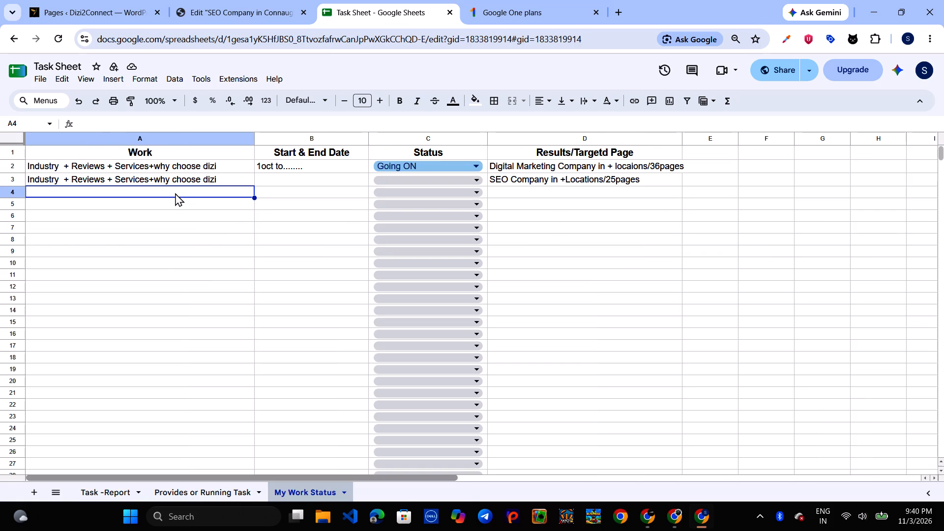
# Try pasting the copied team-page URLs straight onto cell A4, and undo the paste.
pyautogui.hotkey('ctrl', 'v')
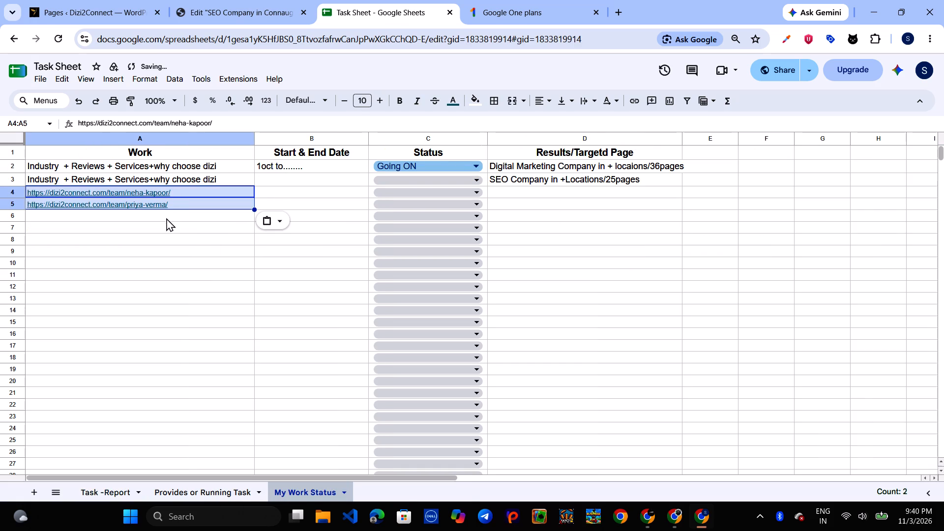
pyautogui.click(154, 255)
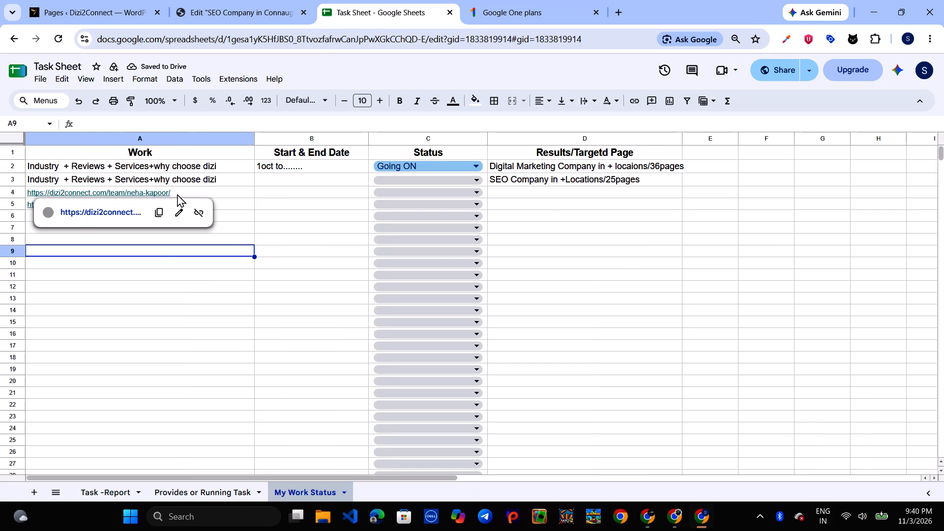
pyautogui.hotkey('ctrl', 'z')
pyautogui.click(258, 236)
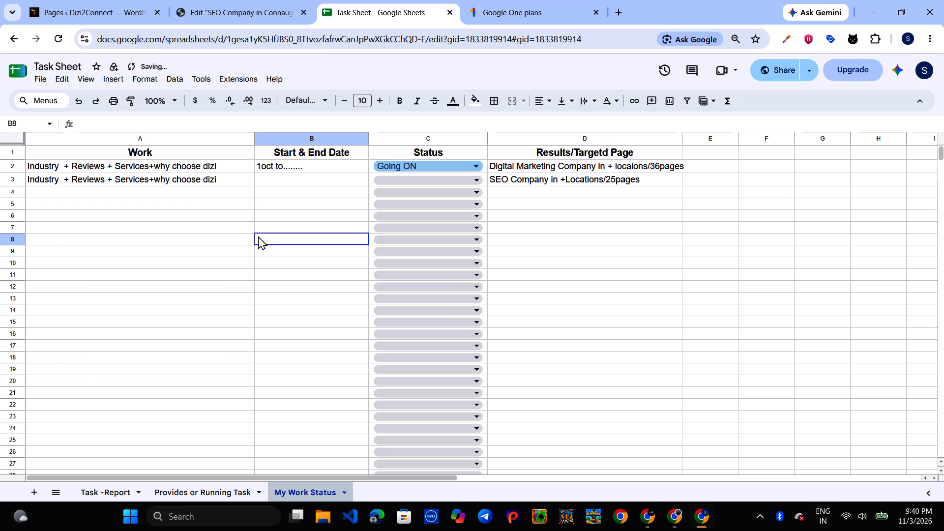
# Insert both copied team-page URLs inside the single cell A4 and append "--" followed by a bold "Fixed".
pyautogui.click(192, 189)
pyautogui.doubleClick(192, 189)
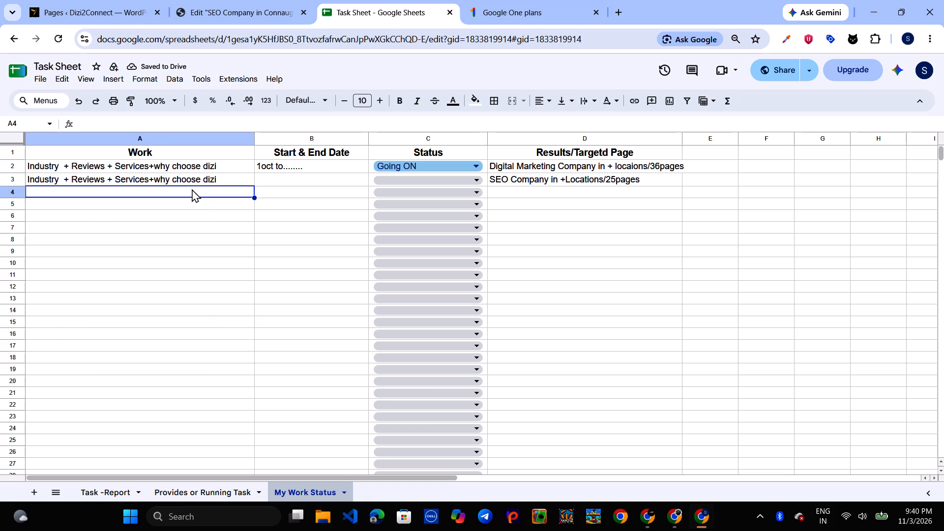
pyautogui.hotkey('ctrl', 'v')
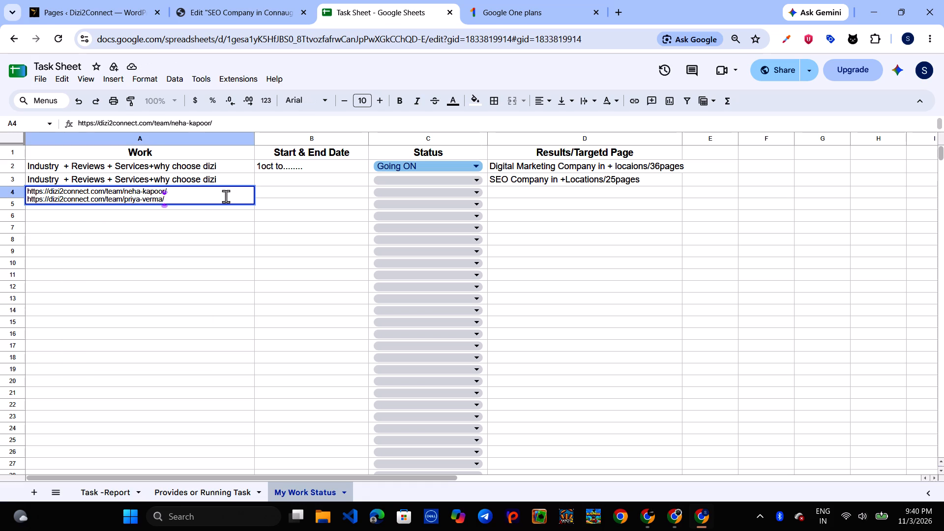
pyautogui.press('space')
pyautogui.press('space')
pyautogui.press('space')
pyautogui.write('//')
pyautogui.press('BackSpace')
pyautogui.press('BackSpace')
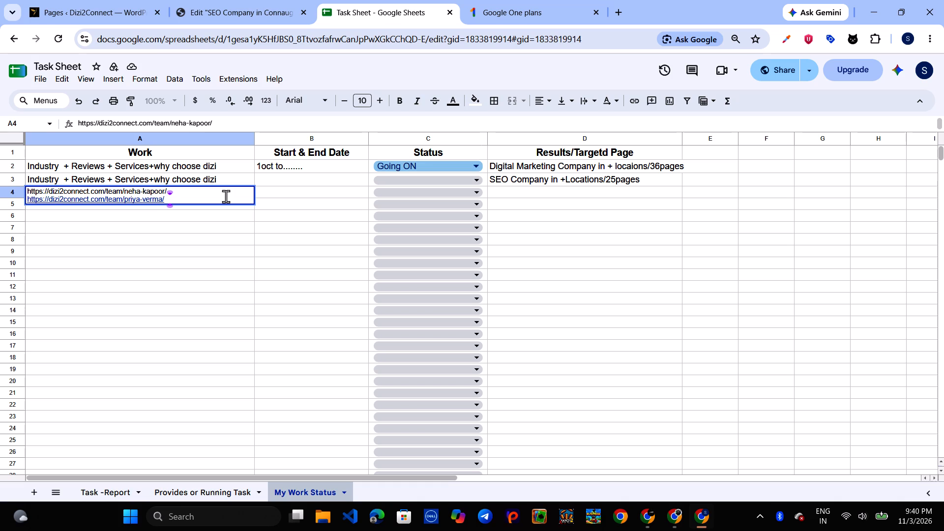
pyautogui.write('--')
pyautogui.hotkey('ctrl', 'b')
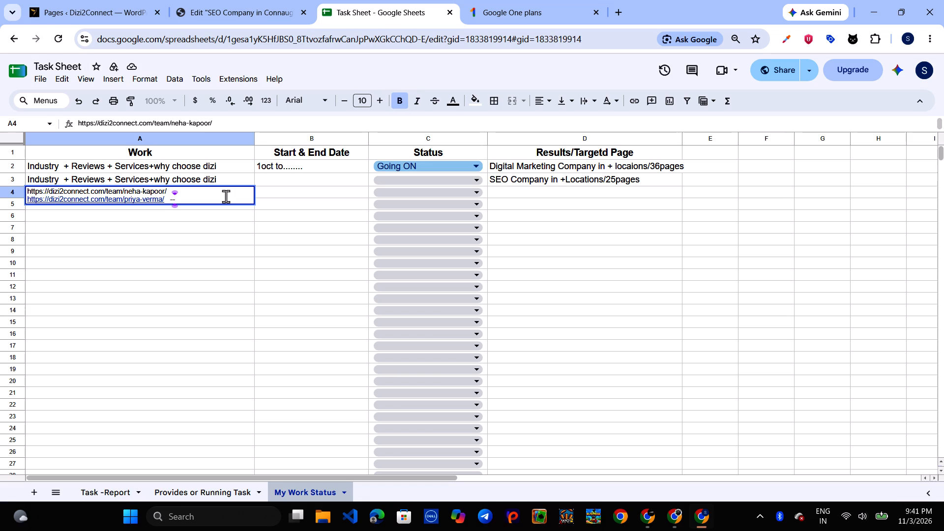
pyautogui.write('Fixe')
pyautogui.press('d')
pyautogui.click(282, 194)
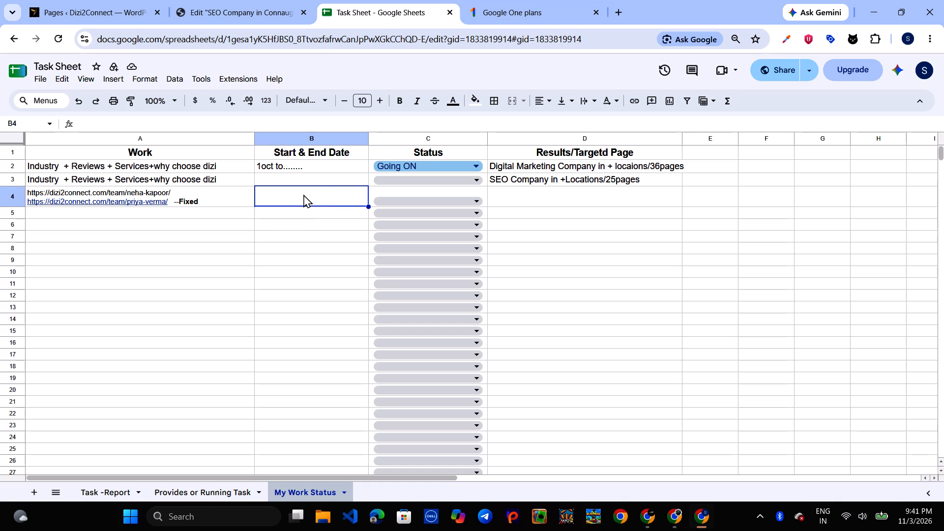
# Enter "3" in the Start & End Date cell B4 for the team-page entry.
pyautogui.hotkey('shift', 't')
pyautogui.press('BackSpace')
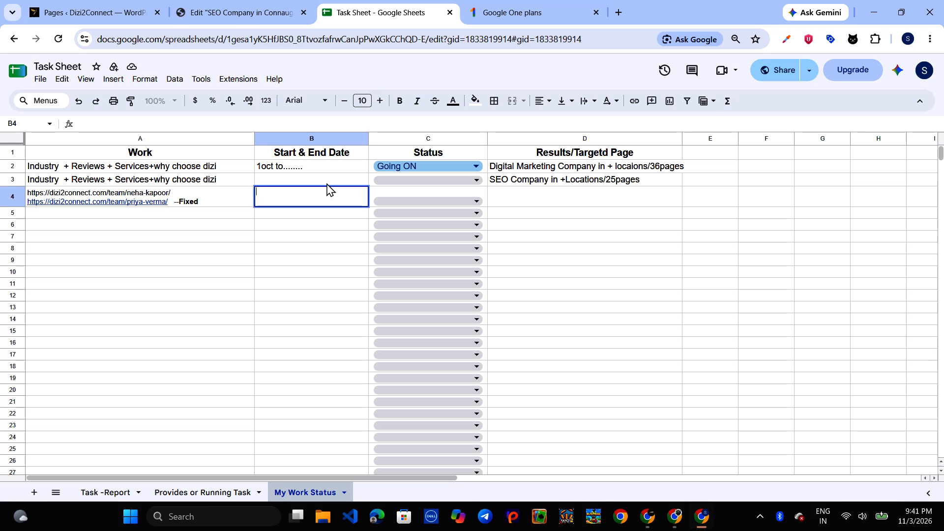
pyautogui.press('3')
# Change the month in the first entry's start date in cell B2 to "NOv".
pyautogui.doubleClick(264, 165)
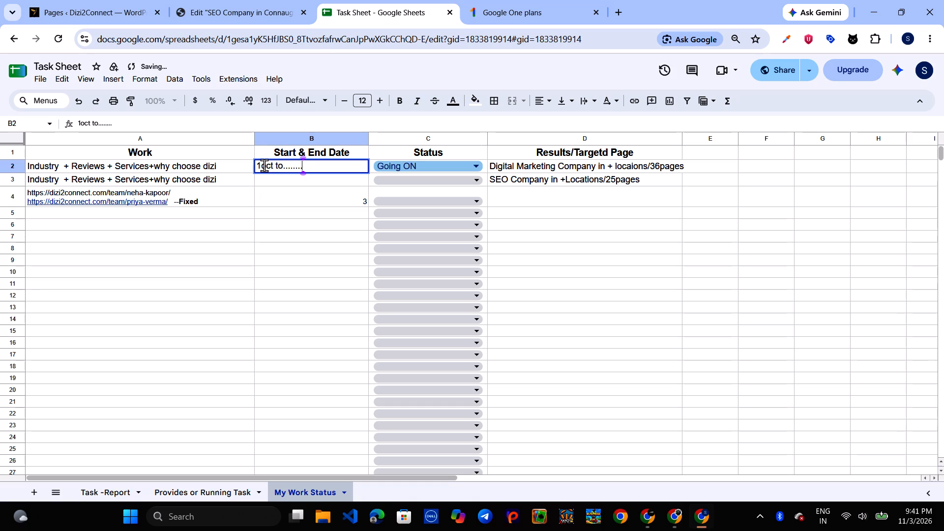
pyautogui.moveTo(273, 163); pyautogui.dragTo(264, 166)
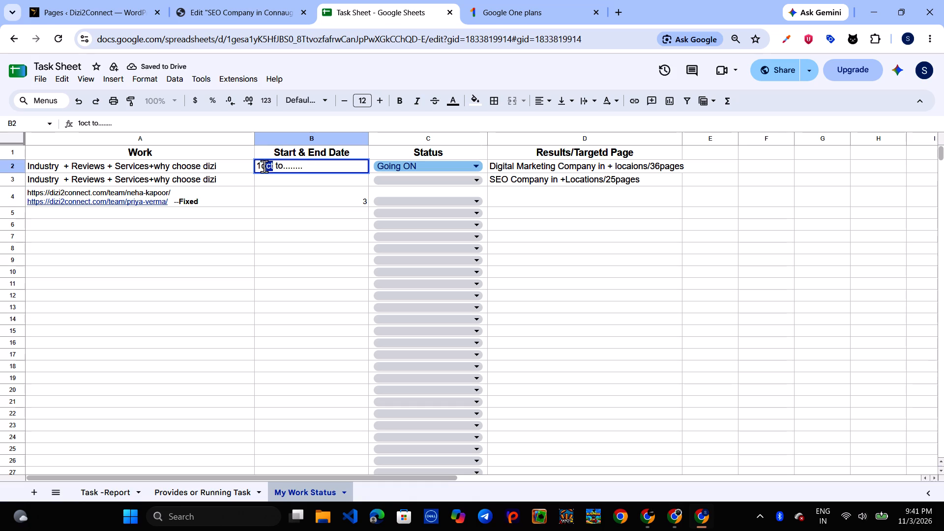
pyautogui.moveTo(264, 166); pyautogui.dragTo(262, 167)
pyautogui.write('NO')
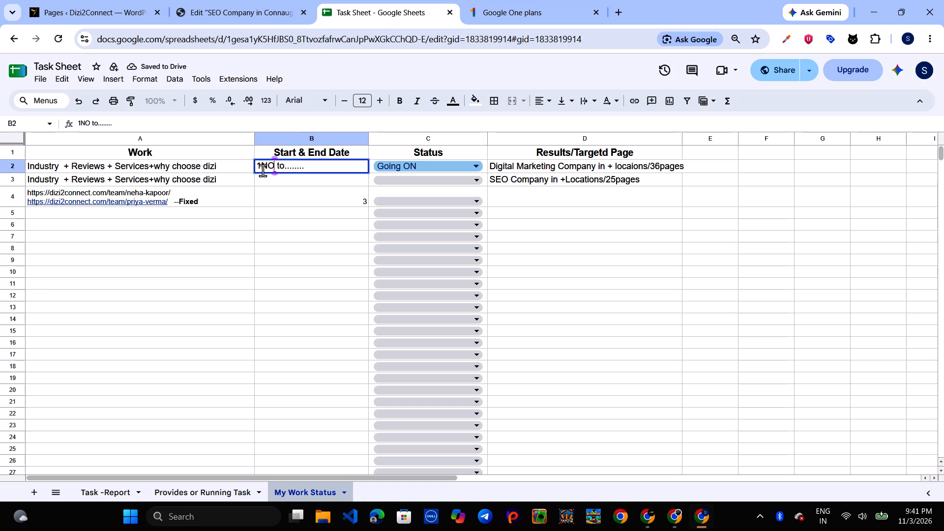
pyautogui.press('v')
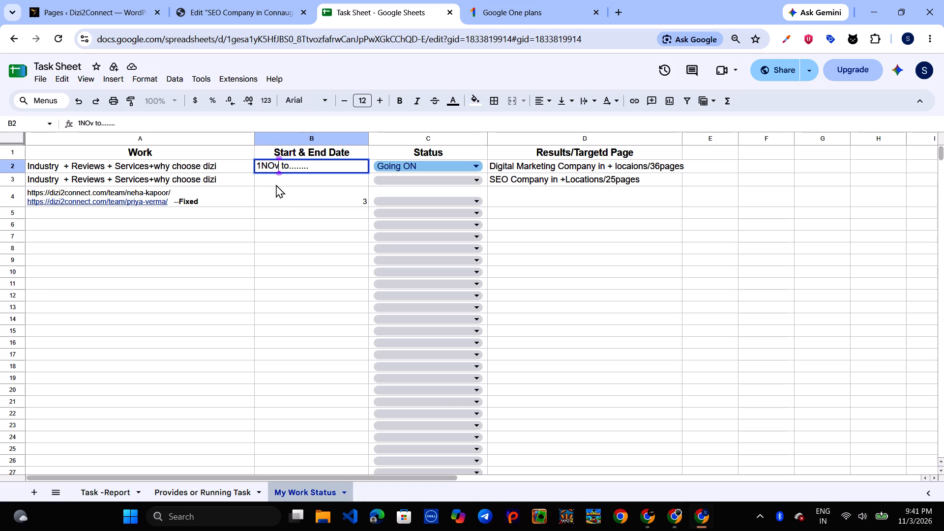
# Replace the Start & End Date in cell B4 with "3 Nov" in bold.
pyautogui.click(276, 194)
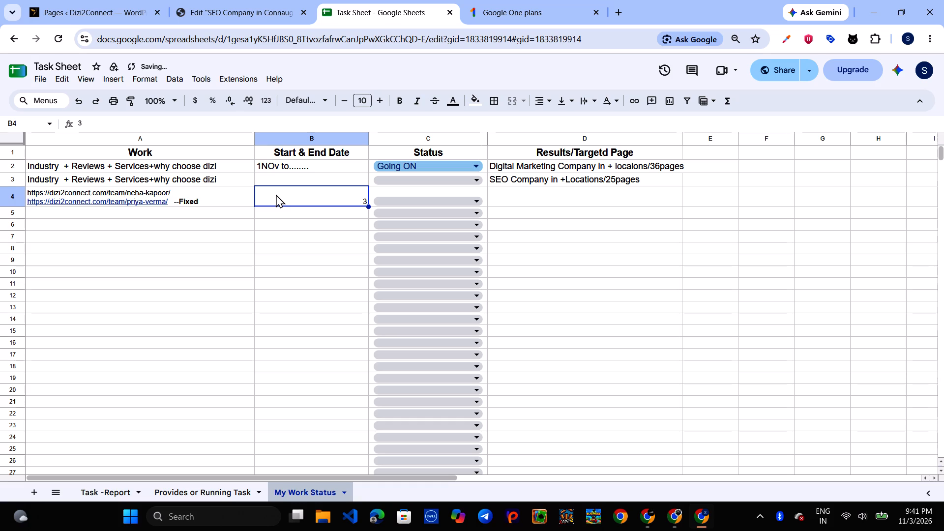
pyautogui.press('3')
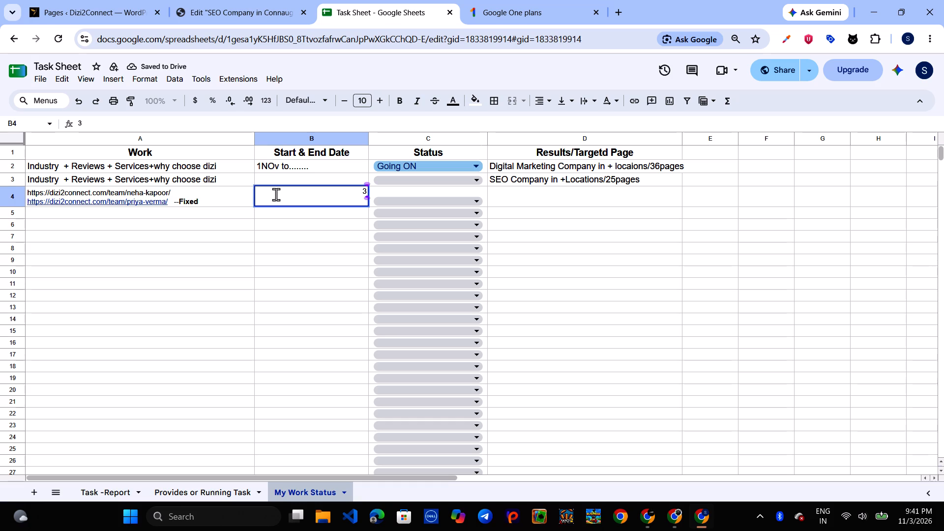
pyautogui.press('BackSpace')
pyautogui.hotkey('shift', 'b')
pyautogui.press('BackSpace')
pyautogui.hotkey('ctrl', 'b')
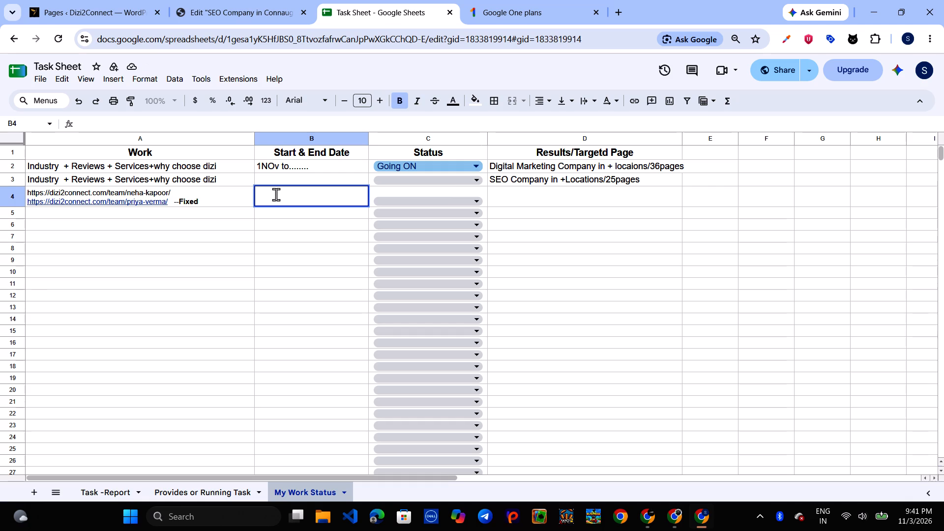
pyautogui.press('3')
pyautogui.press('space')
pyautogui.write('No')
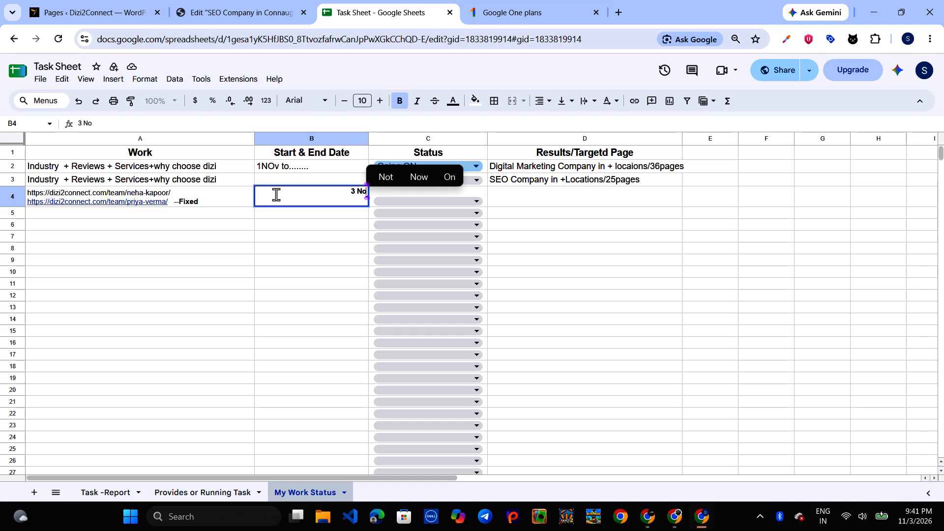
pyautogui.press('v')
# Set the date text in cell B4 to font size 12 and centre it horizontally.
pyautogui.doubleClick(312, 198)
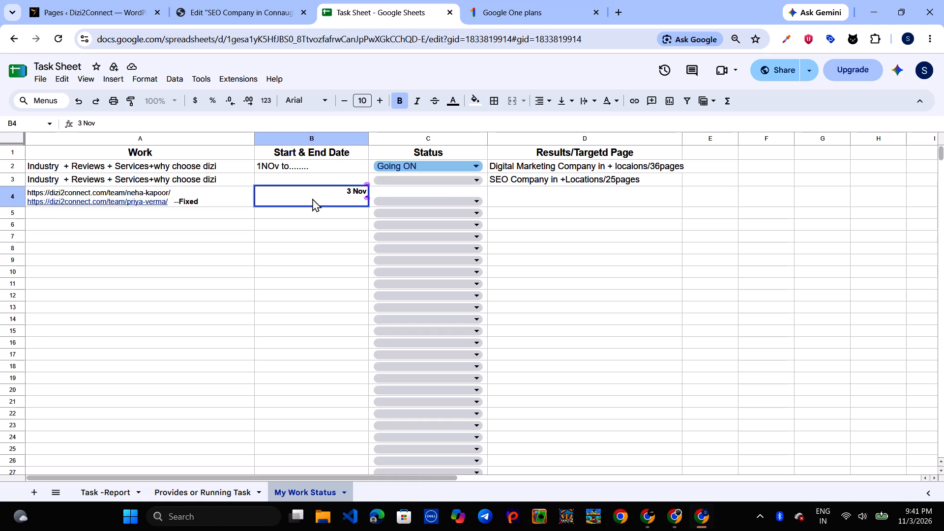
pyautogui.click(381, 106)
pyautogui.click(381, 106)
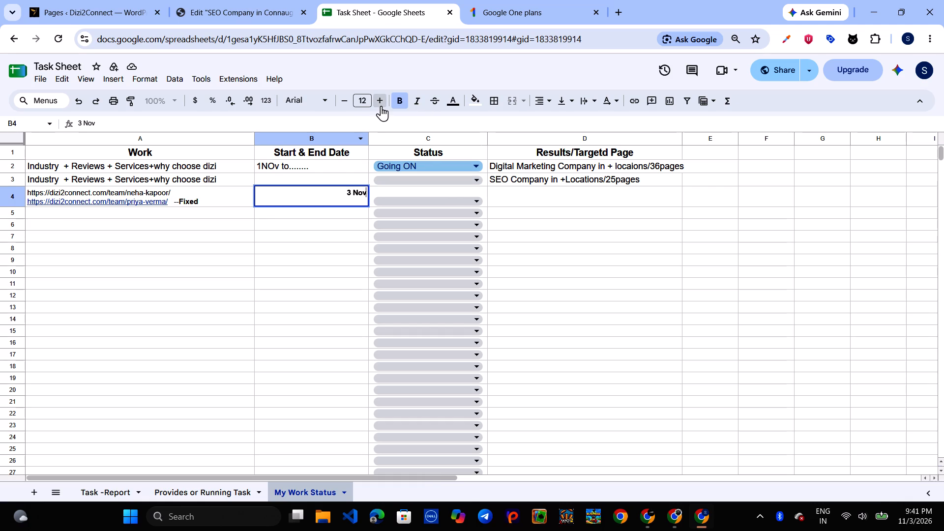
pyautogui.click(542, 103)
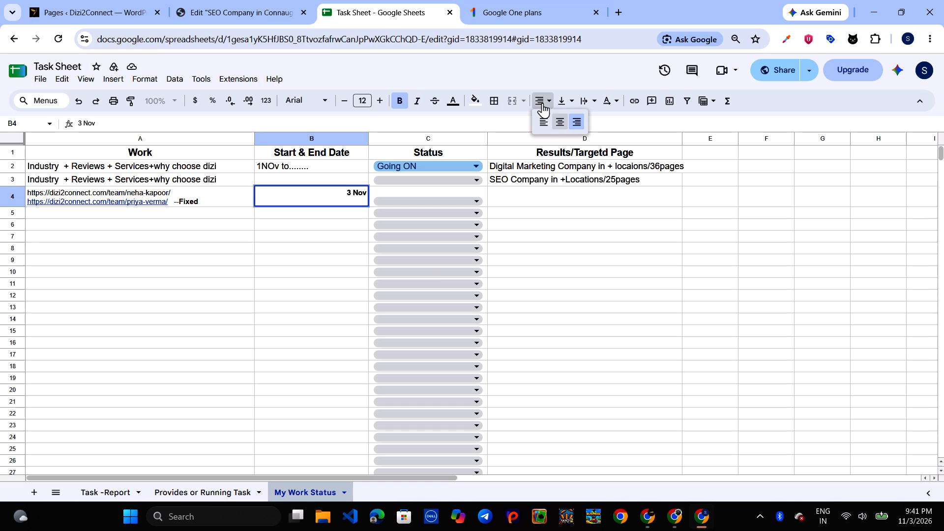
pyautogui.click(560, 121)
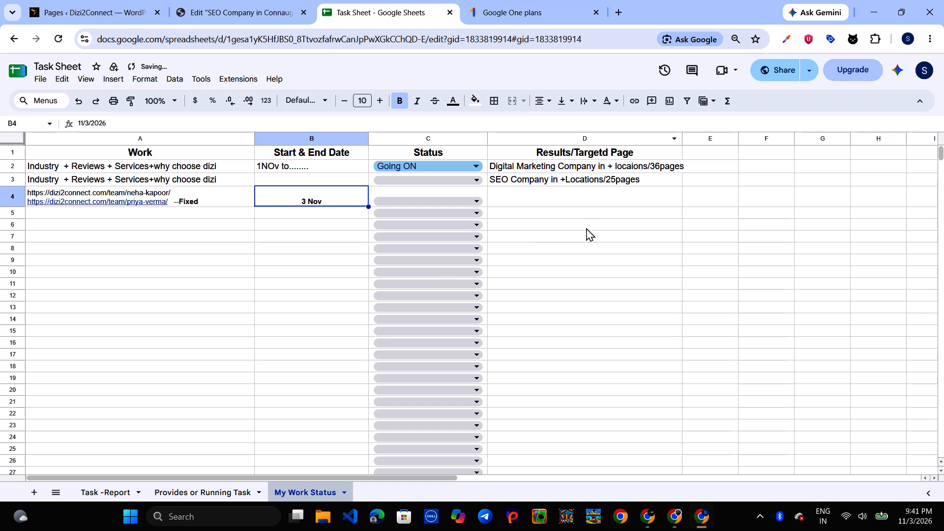
# Left-align the date in cell B4 and enlarge its font.
pyautogui.click(540, 108)
pyautogui.click(540, 108)
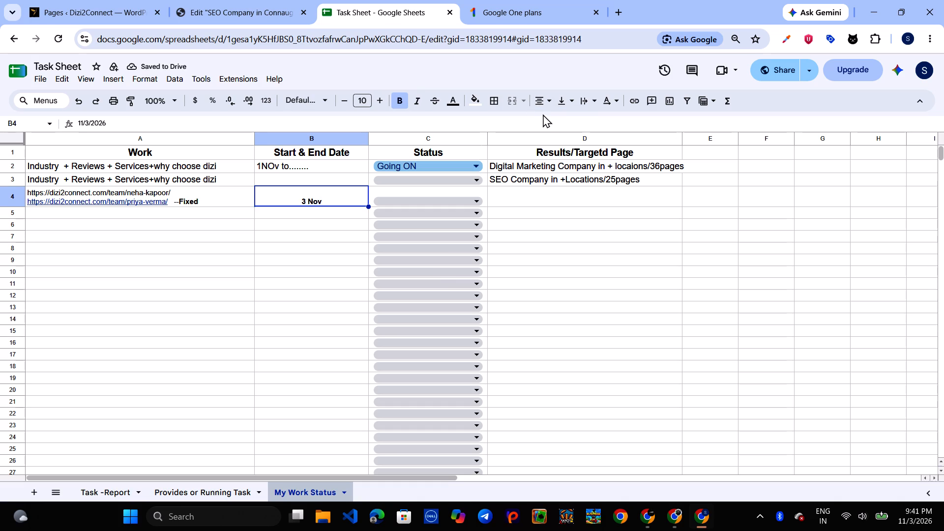
pyautogui.click(541, 100)
pyautogui.click(541, 120)
pyautogui.click(380, 99)
pyautogui.doubleClick(380, 99)
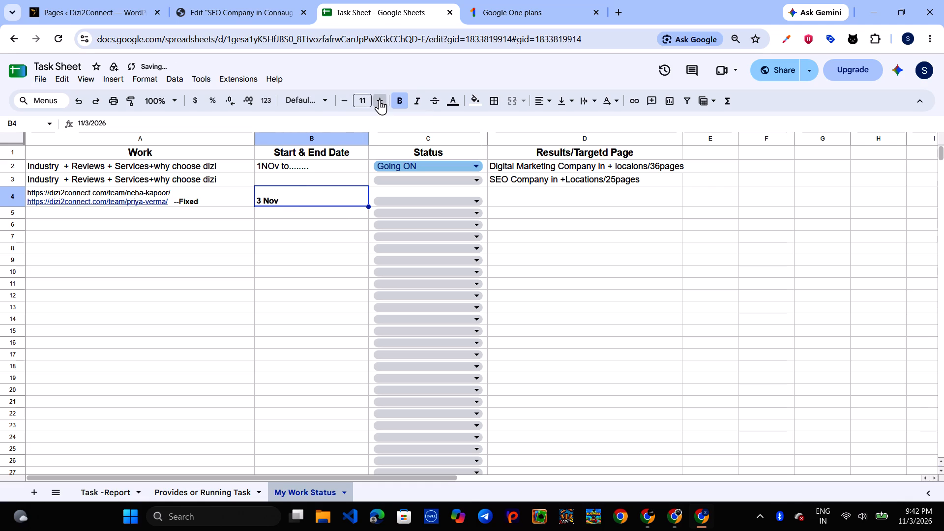
pyautogui.click(222, 291)
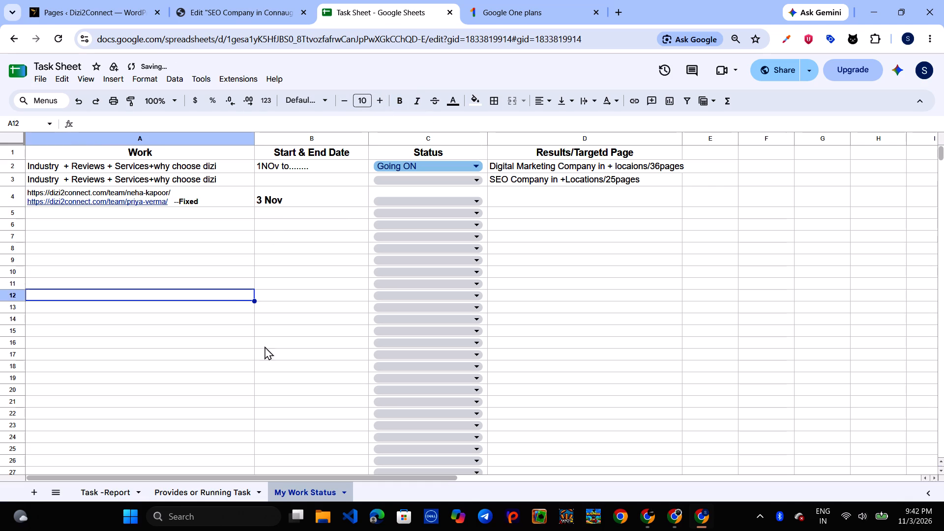
# Set the Status of the team-page entry in cell C4 to "100% Done".
pyautogui.click(476, 201)
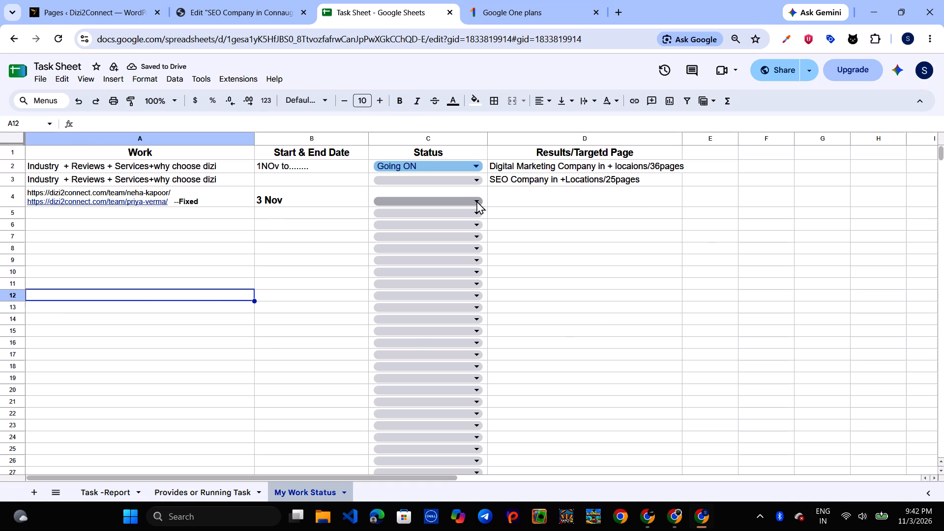
pyautogui.click(400, 216)
pyautogui.click(571, 266)
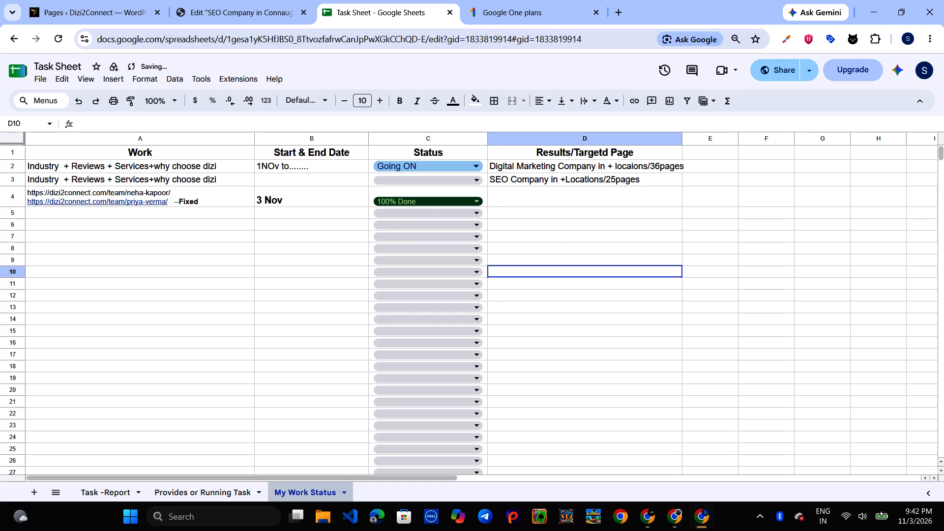
# Enter "after 3 days you can check through site:domain name//" in the Results/Targetd Page cell D4.
pyautogui.click(611, 197)
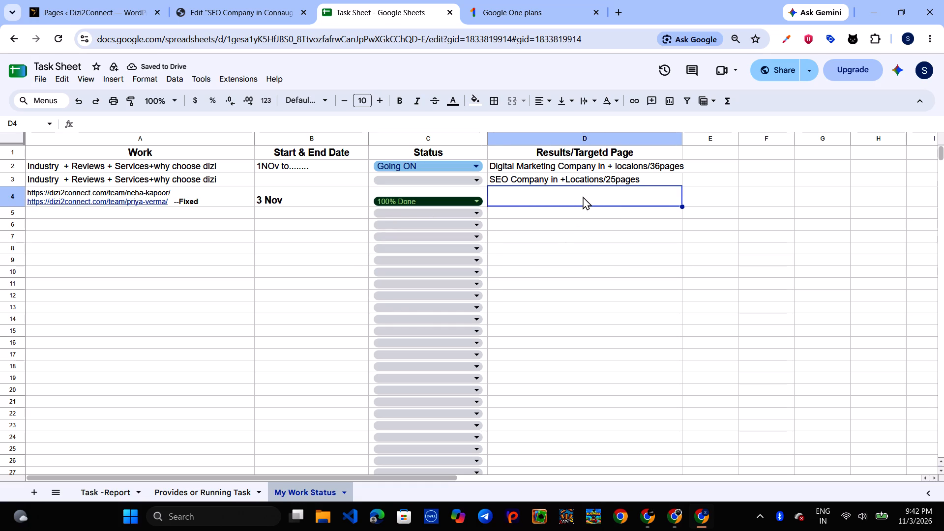
pyautogui.click(540, 196)
pyautogui.doubleClick(540, 196)
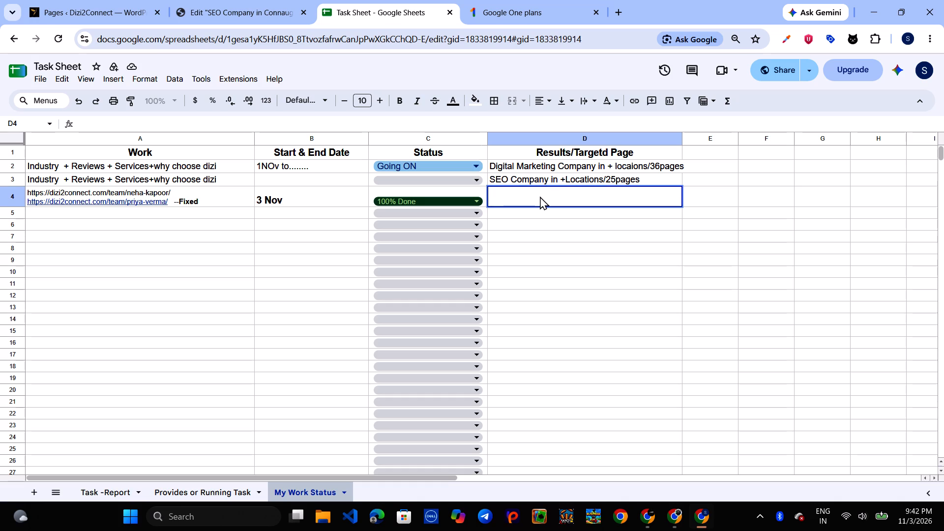
pyautogui.write('after 3')
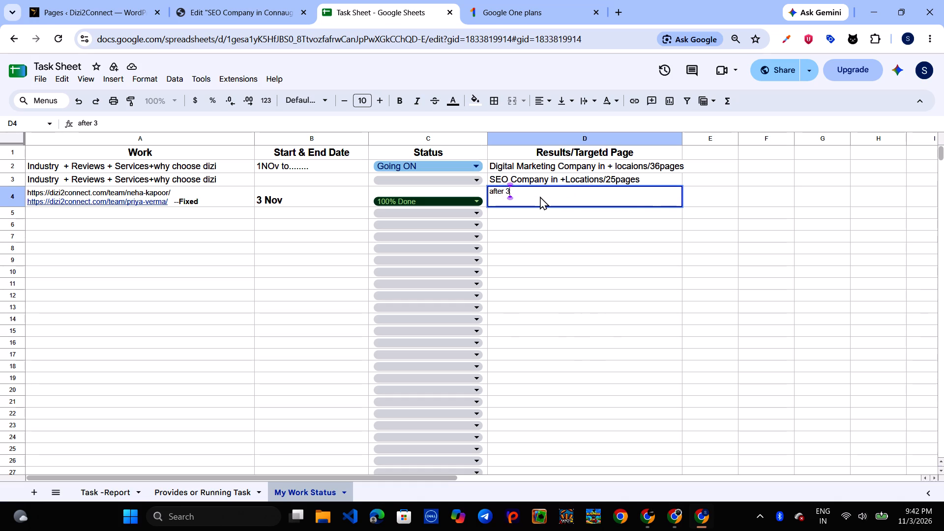
pyautogui.press('space')
pyautogui.write('days')
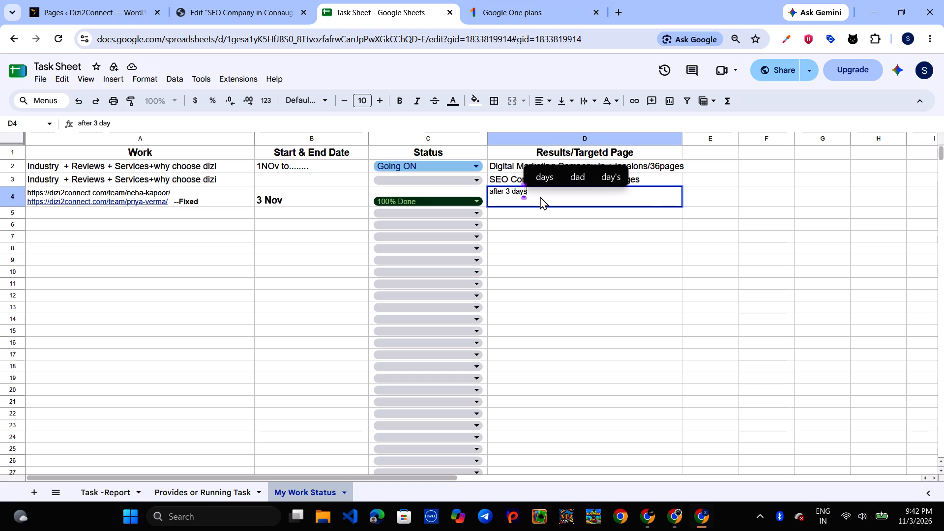
pyautogui.press('space')
pyautogui.write('you can check th')
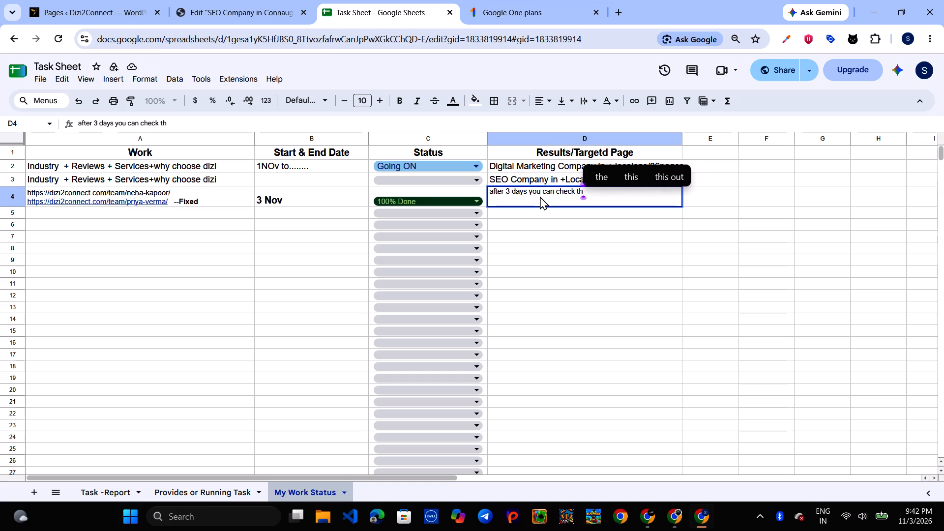
pyautogui.write('rough')
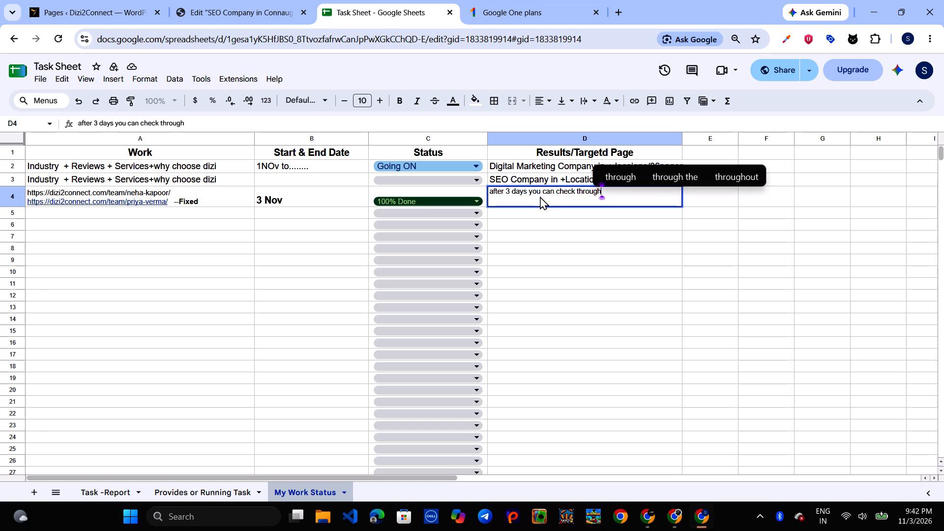
pyautogui.press('space')
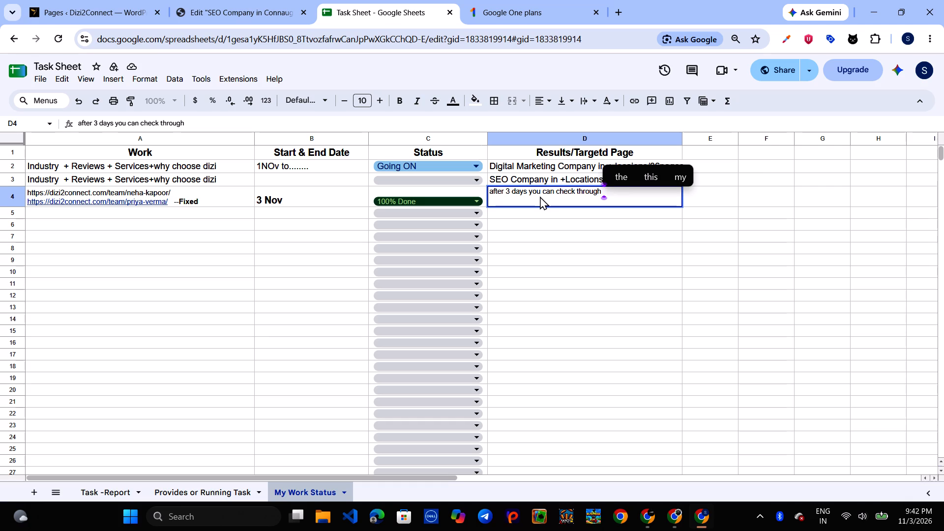
pyautogui.write('site')
pyautogui.hotkey('shift', ':')
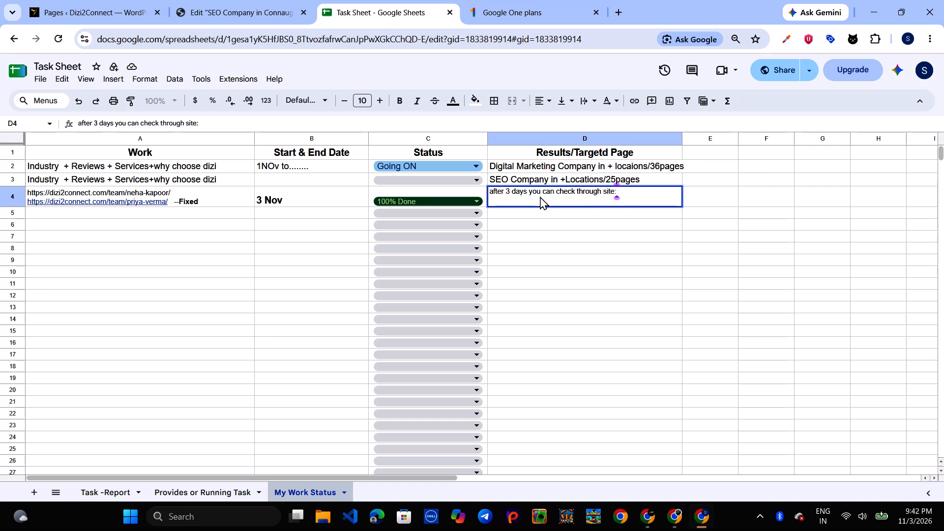
pyautogui.write('domain')
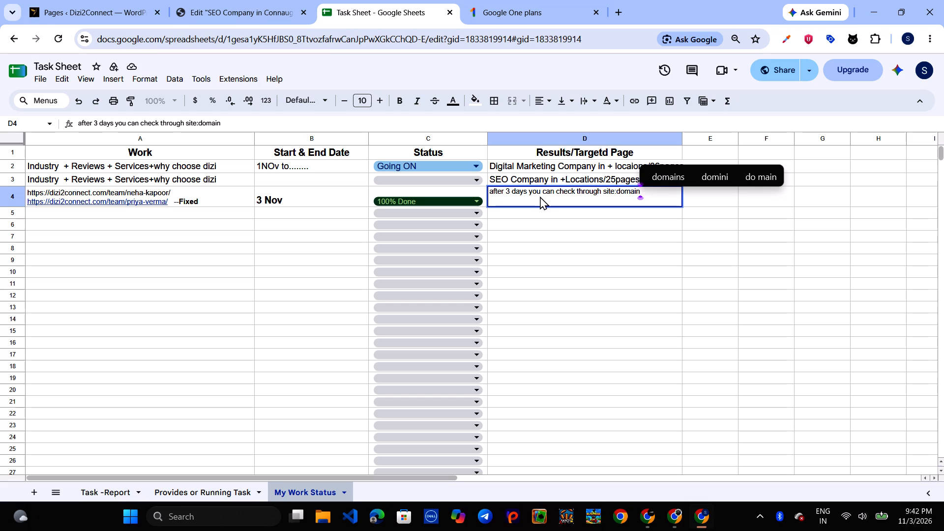
pyautogui.press('space')
pyautogui.write('name')
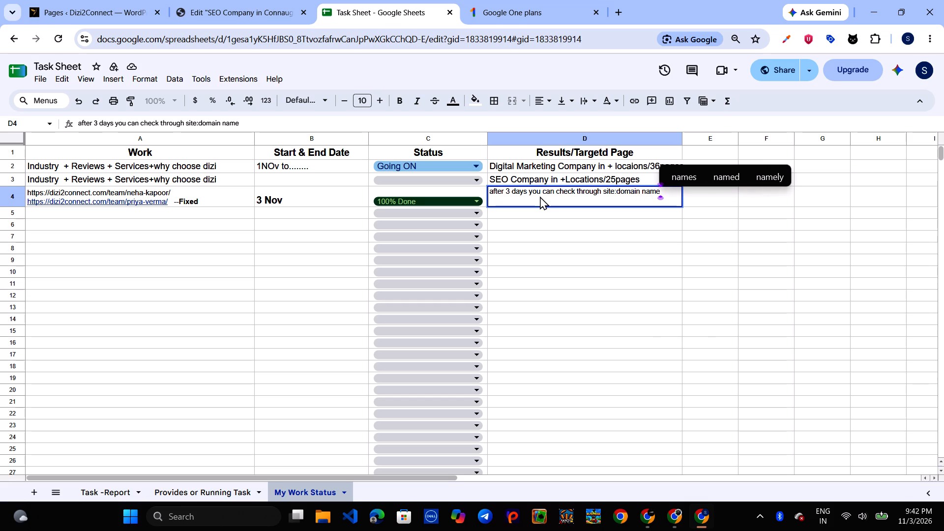
pyautogui.write('//')
pyautogui.click(543, 247)
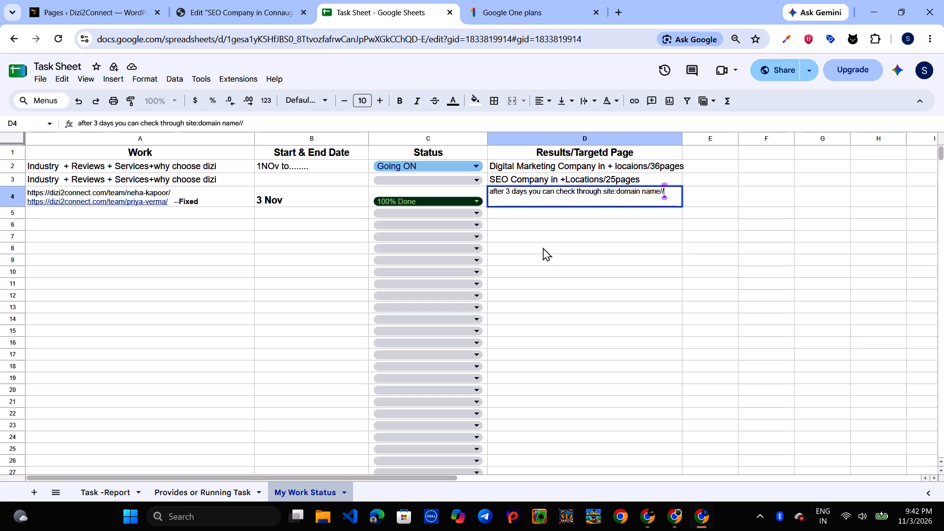
# Set the font size of all cells in rows 2 to 5 to 13.
pyautogui.click(539, 213)
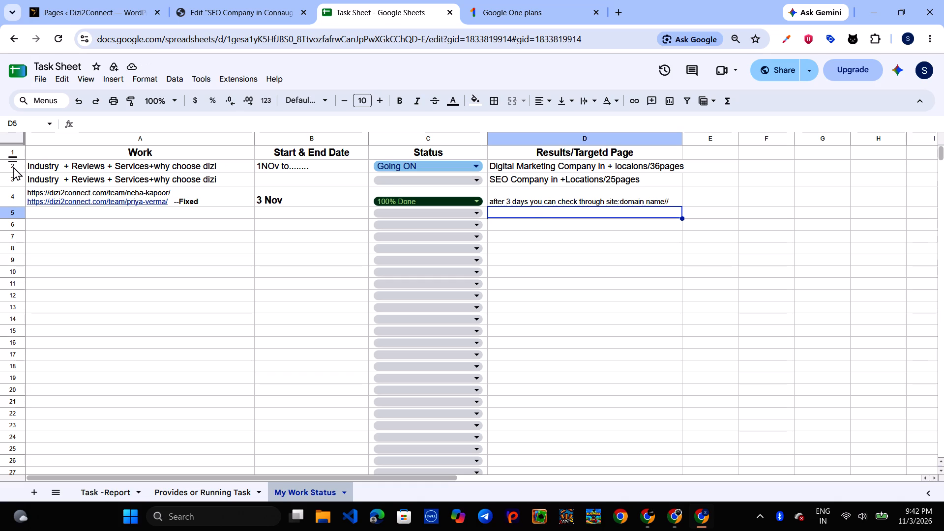
pyautogui.moveTo(0, 166); pyautogui.dragTo(625, 206)
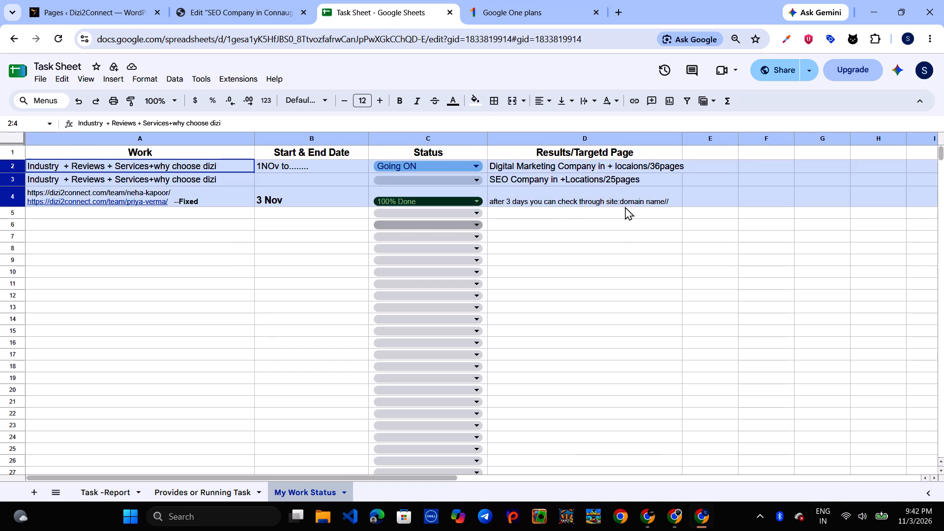
pyautogui.moveTo(625, 206); pyautogui.dragTo(658, 212)
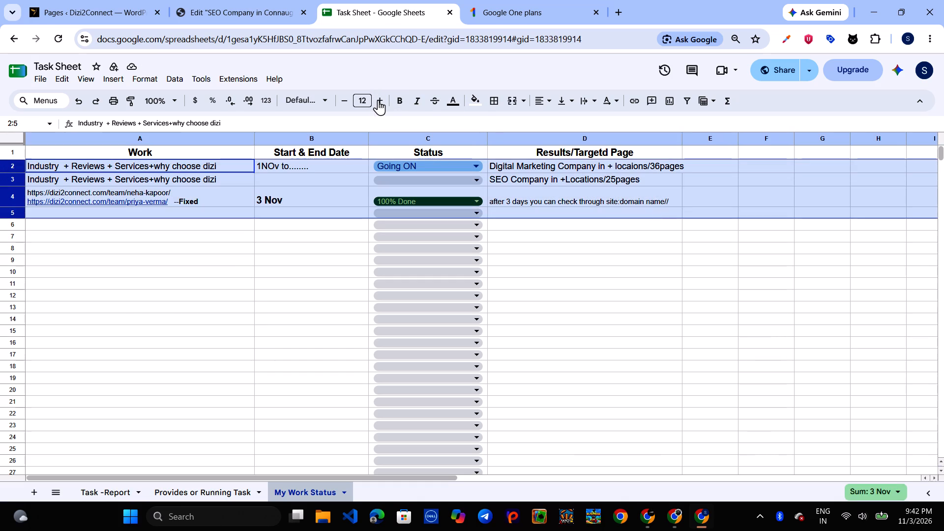
pyautogui.click(378, 100)
pyautogui.click(378, 100)
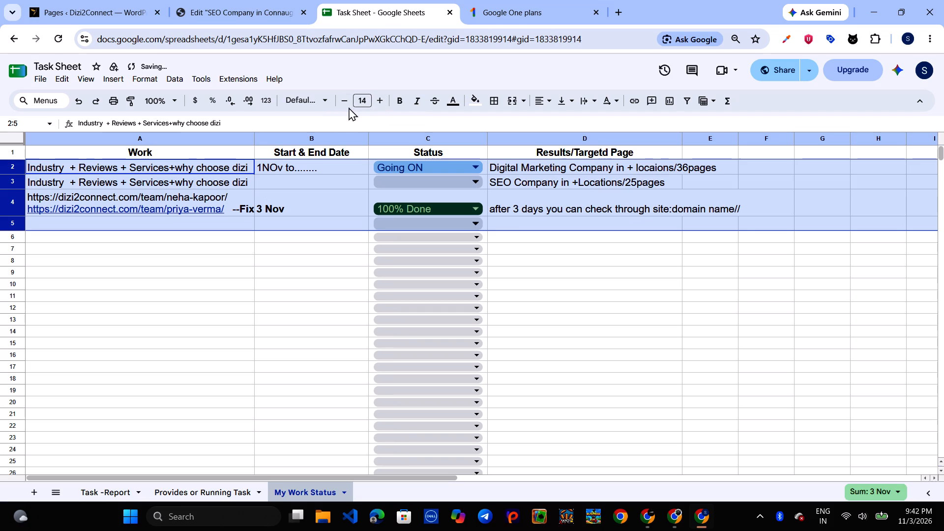
pyautogui.click(345, 105)
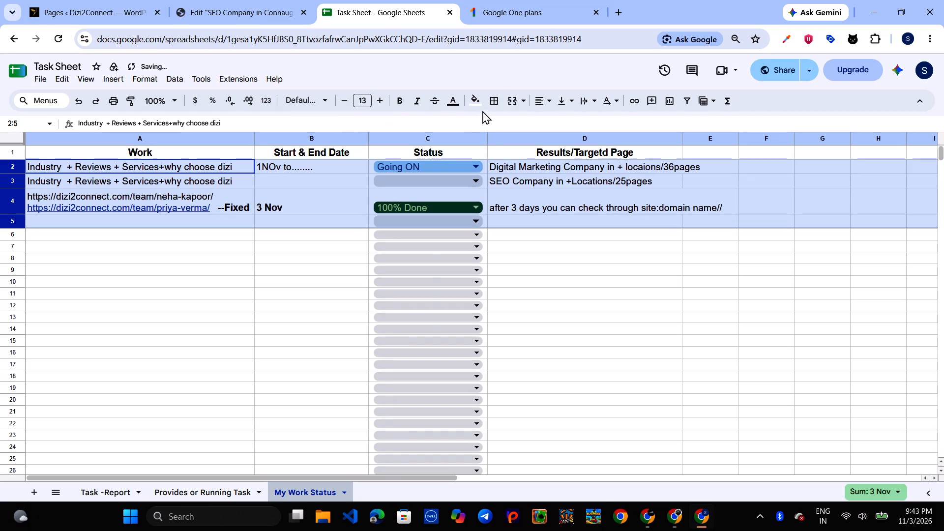
pyautogui.click(208, 323)
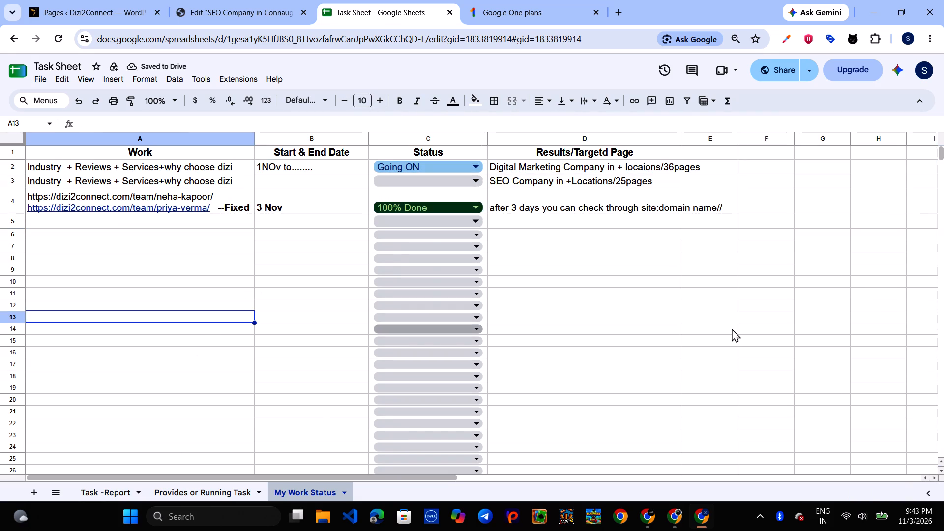
# Widen the Results/Targetd Page column D until the note in row 4 fits inside it.
pyautogui.moveTo(681, 139); pyautogui.dragTo(749, 146)
pyautogui.moveTo(749, 141); pyautogui.dragTo(822, 148)
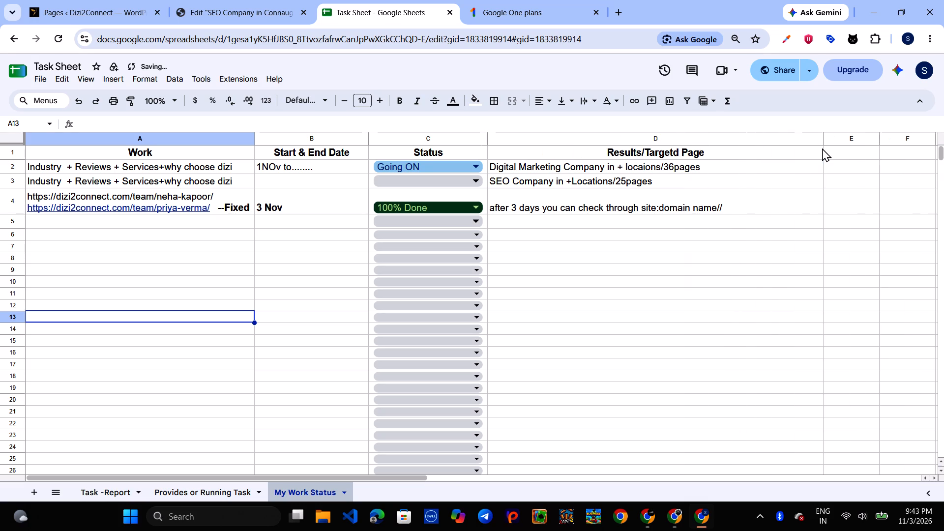
pyautogui.click(185, 452)
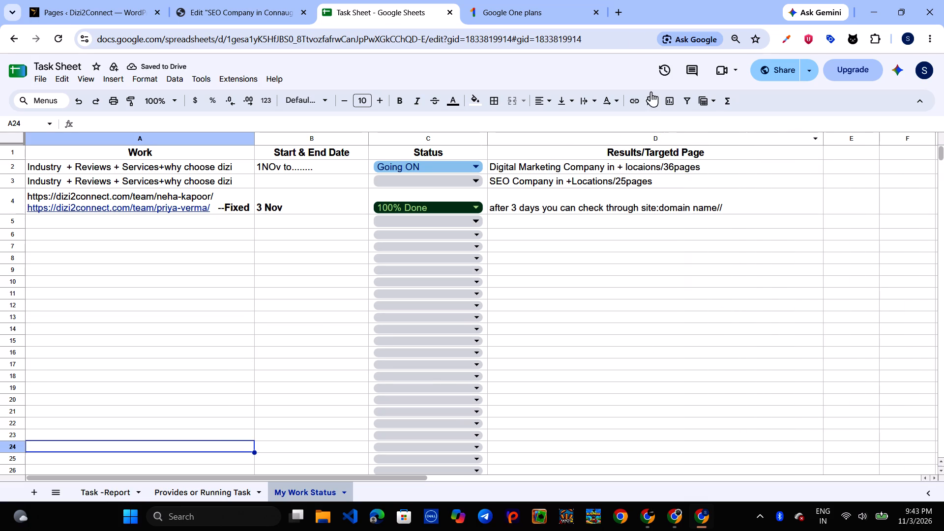
# Search Google for "site:delhidigitalmaster.com" in a new browser tab to check the domain's indexed pages.
pyautogui.click(622, 0)
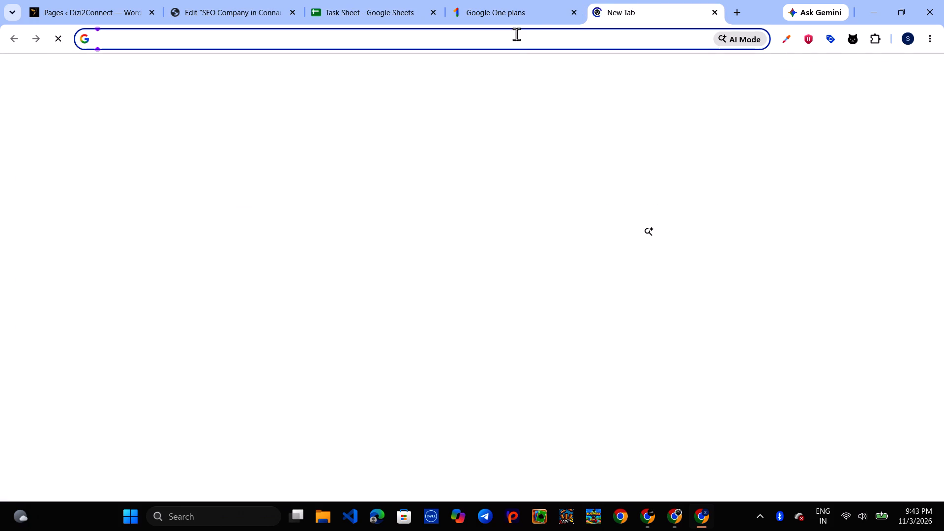
pyautogui.click(516, 40)
pyautogui.write('SI')
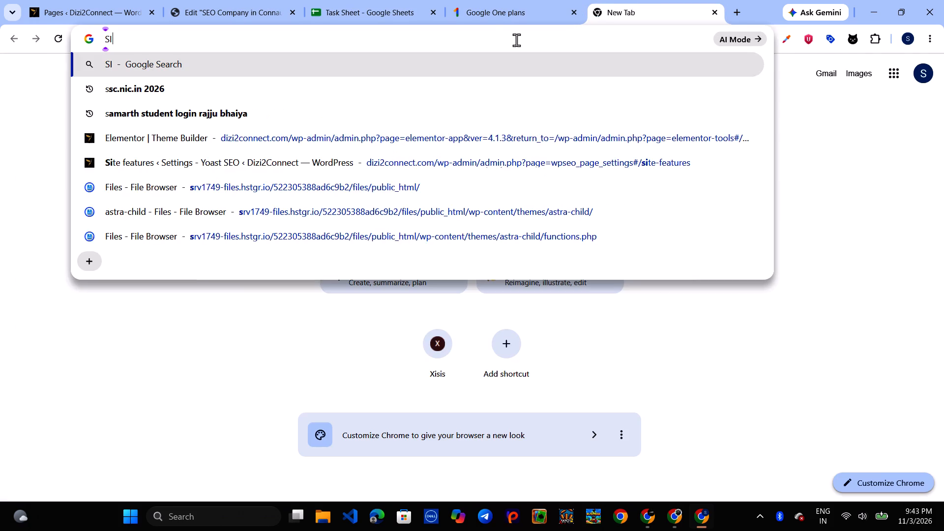
pyautogui.press('BackSpace')
pyautogui.press('BackSpace')
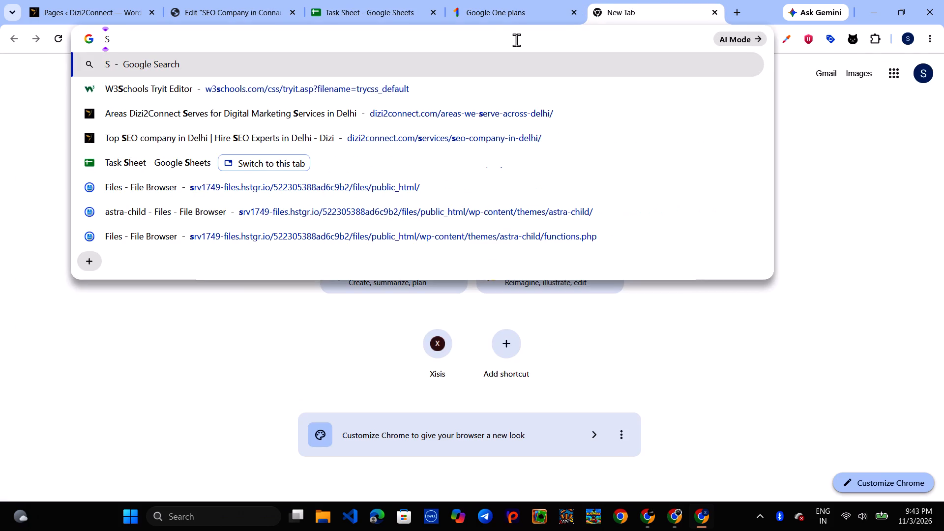
pyautogui.write('sit')
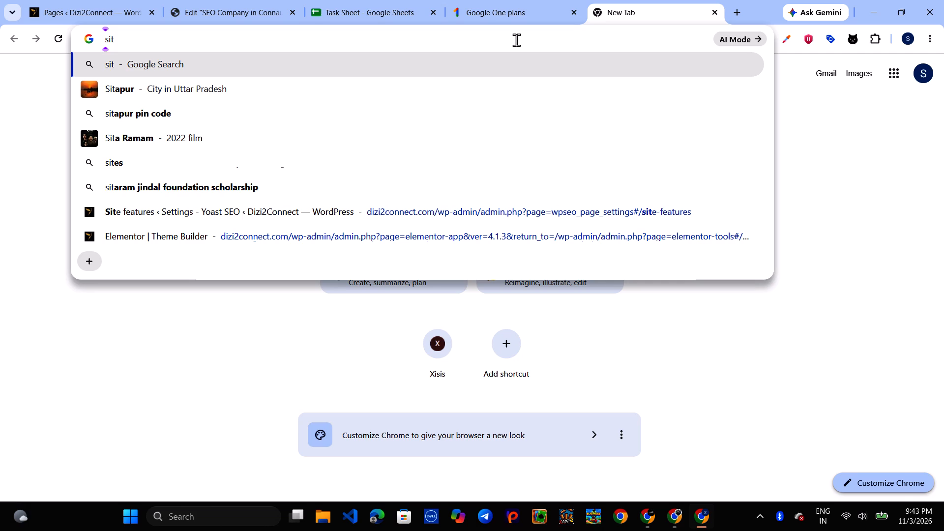
pyautogui.press('e')
pyautogui.hotkey('shift', ':')
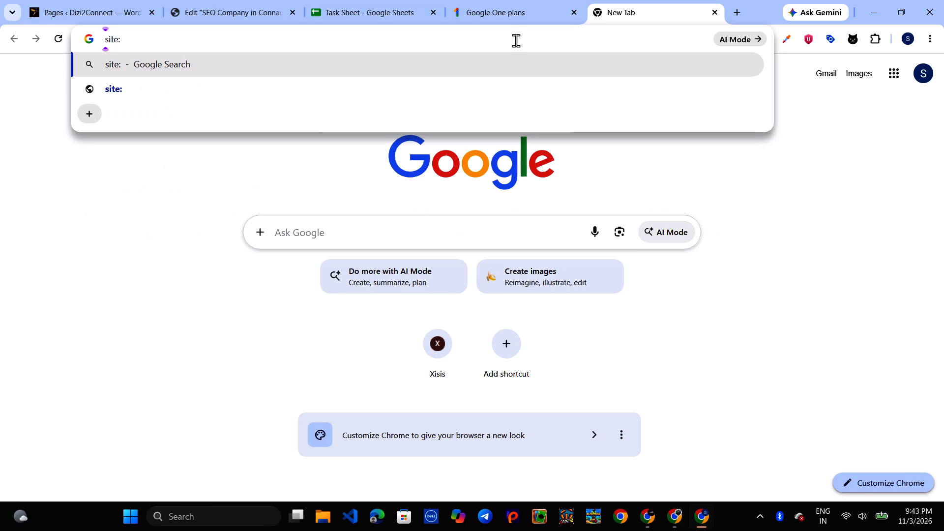
pyautogui.write('de')
pyautogui.write('lhi')
pyautogui.write('digitalmaster.com')
pyautogui.press('Return')
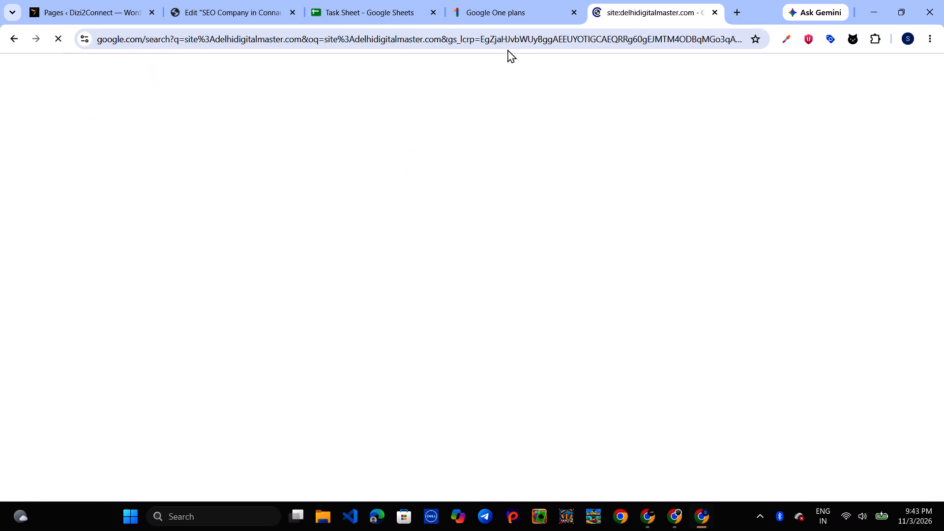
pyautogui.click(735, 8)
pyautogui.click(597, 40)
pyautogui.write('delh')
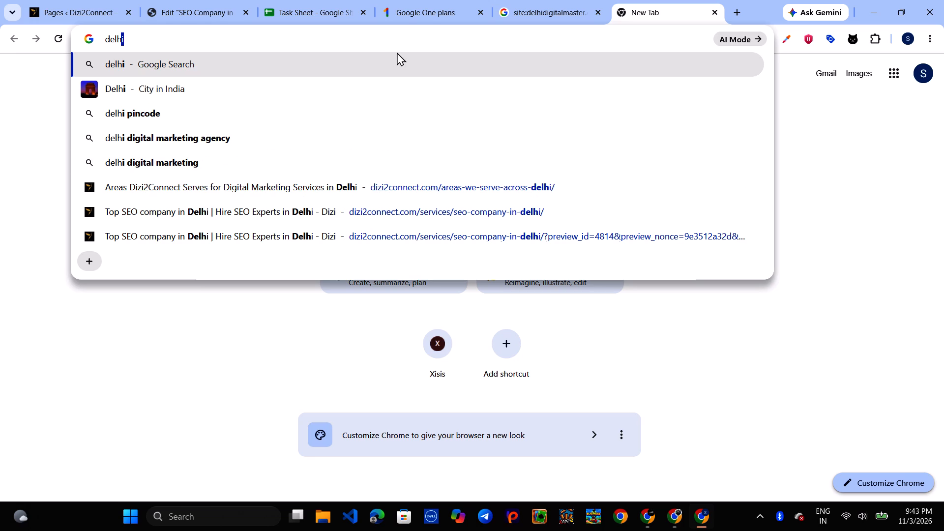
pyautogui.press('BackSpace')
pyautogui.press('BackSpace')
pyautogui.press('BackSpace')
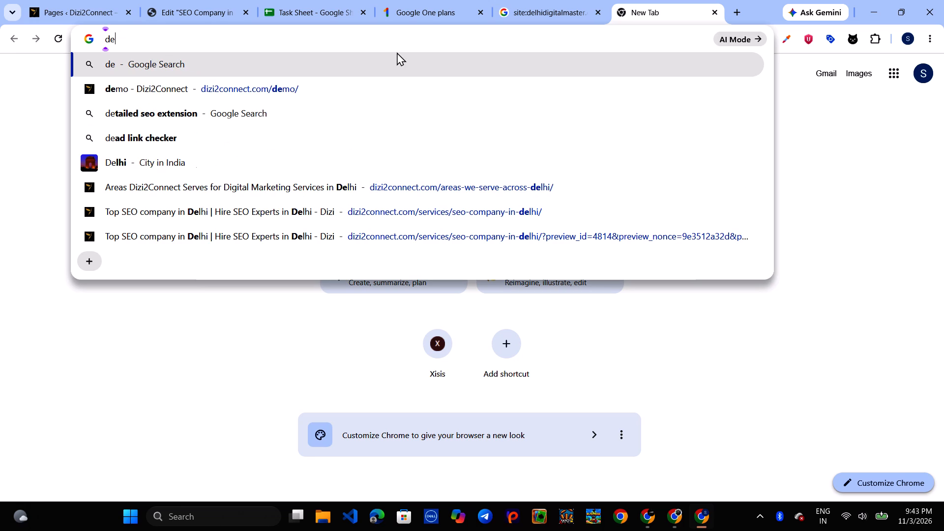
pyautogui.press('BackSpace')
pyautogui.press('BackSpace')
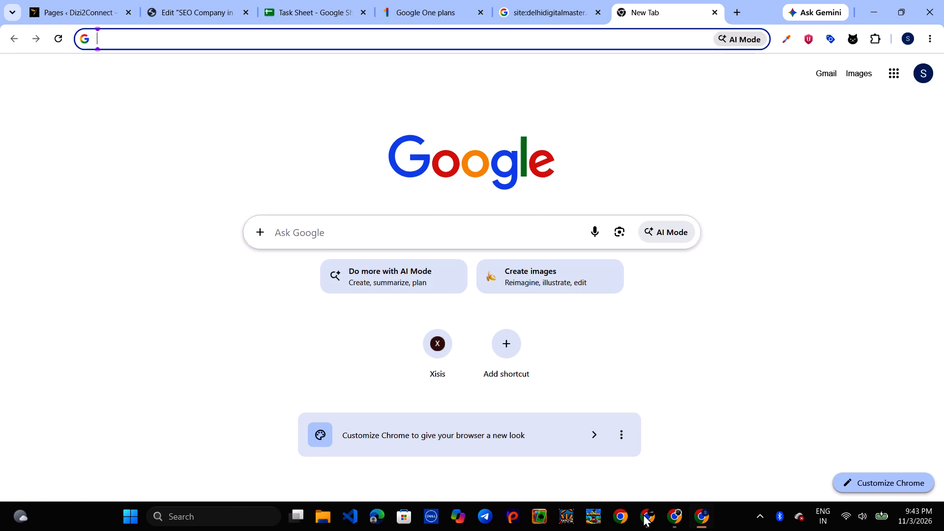